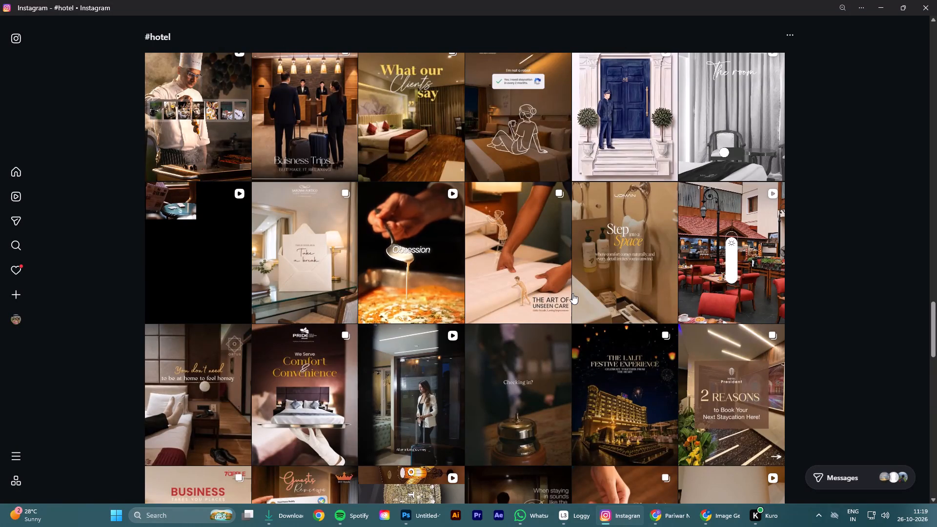
# View the hotelortus post "You don't need to be at home to feel homey" from the #hotel grid, then close it.
pyautogui.scroll(-2, 718, 285)
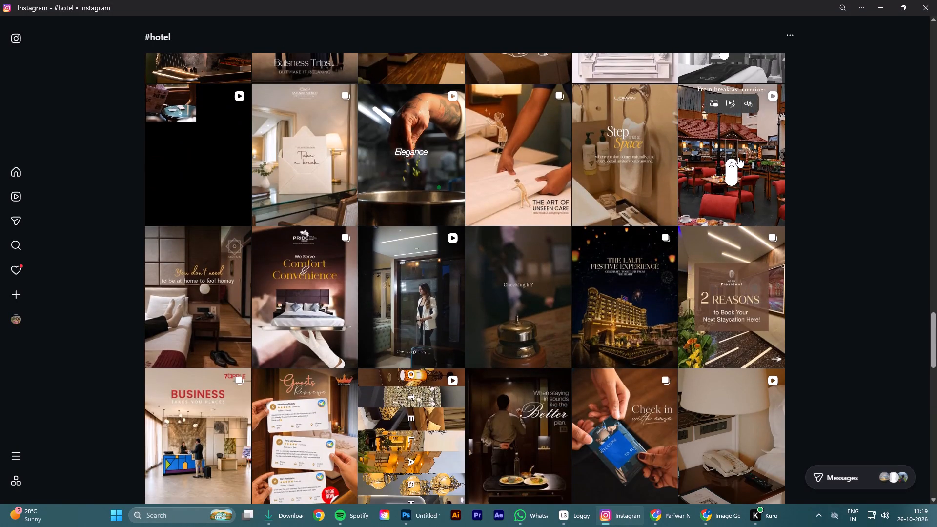
pyautogui.click(175, 320)
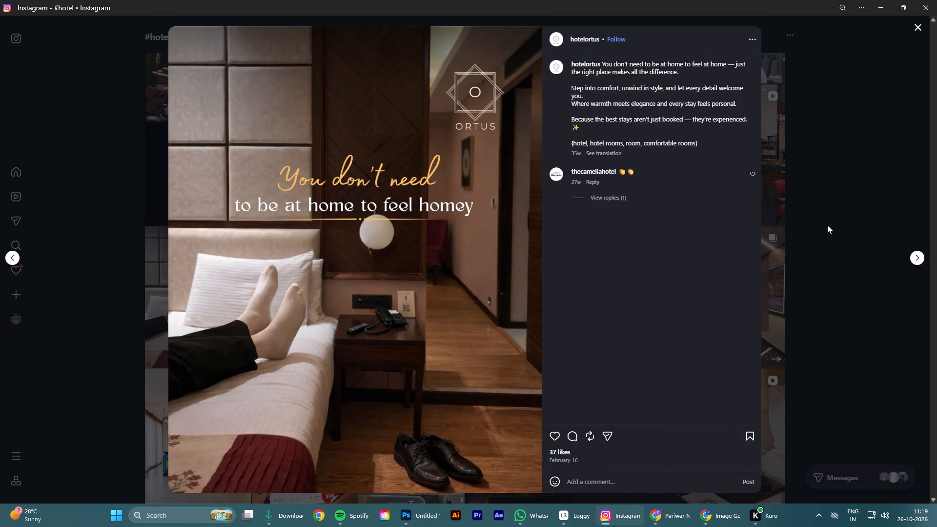
pyautogui.click(827, 225)
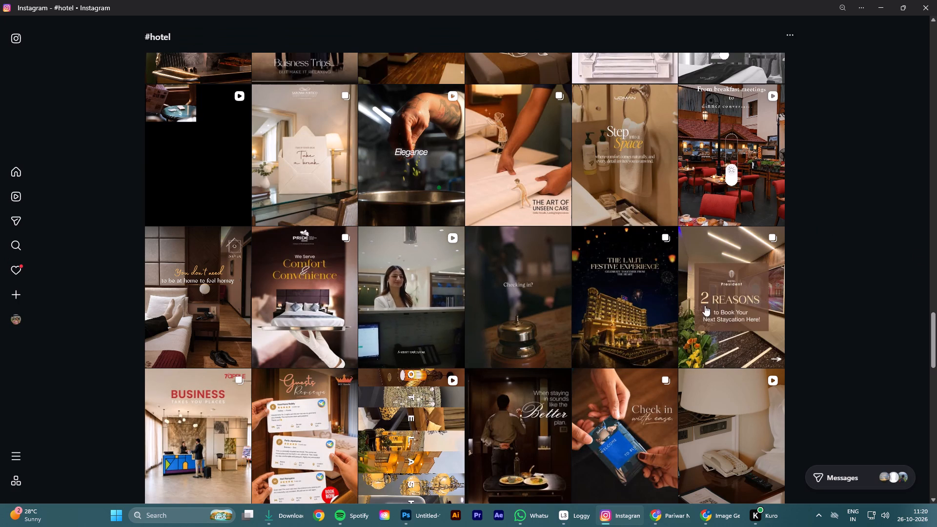
# Browse further through the #hotel posts, examining the hotel creatives for layout and copy ideas.
pyautogui.scroll(-2, 598, 327)
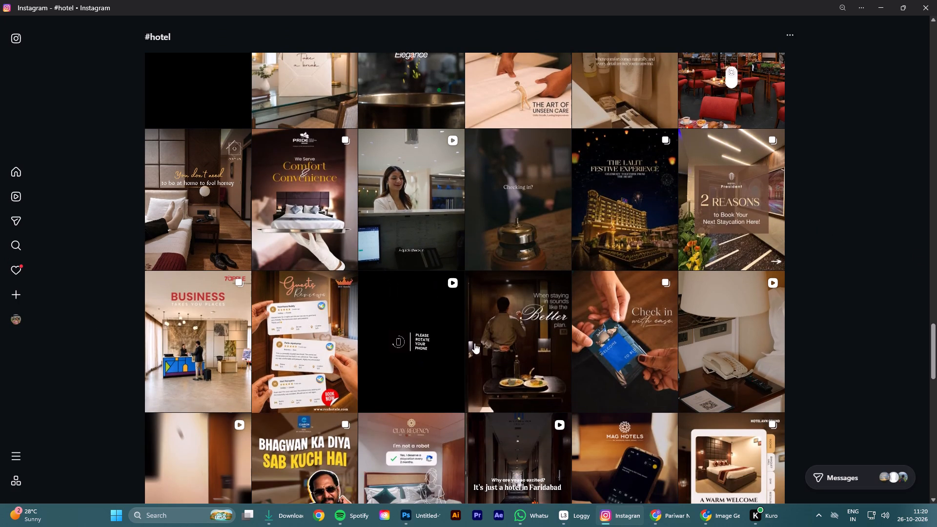
pyautogui.scroll(-5, 688, 349)
pyautogui.scroll(2, 688, 350)
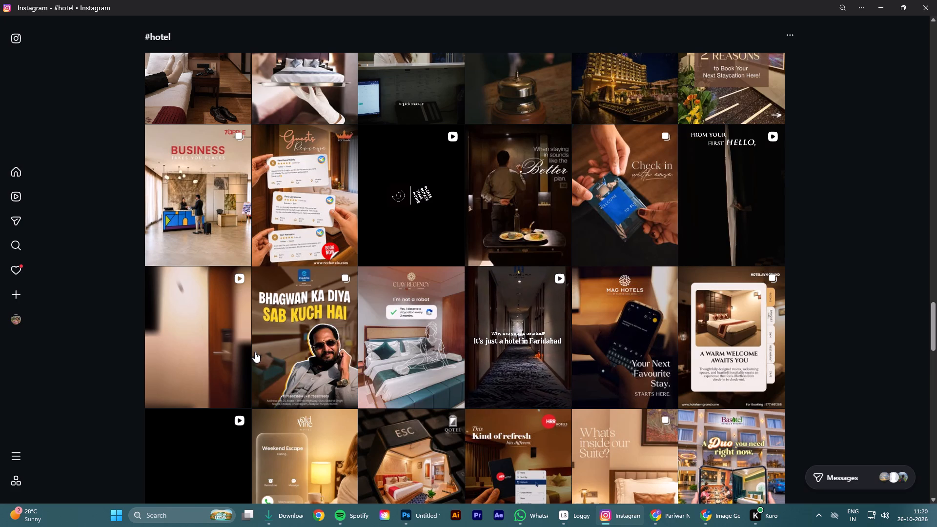
pyautogui.scroll(1, 255, 352)
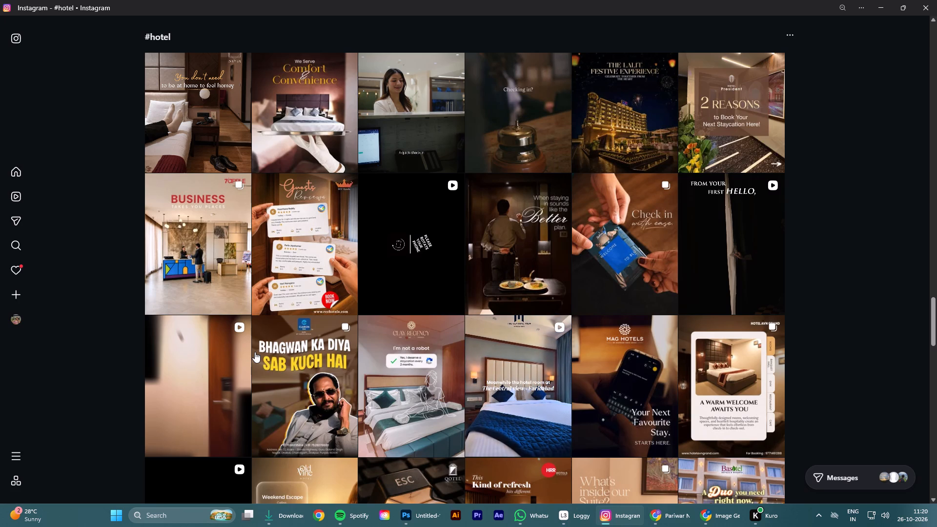
pyautogui.scroll(-1, 255, 352)
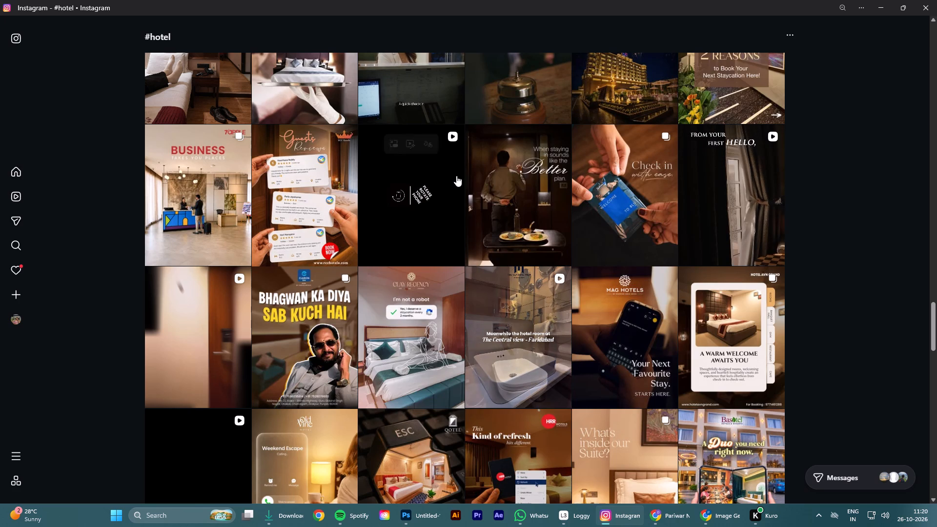
pyautogui.scroll(-2, 669, 418)
pyautogui.scroll(-2, 672, 333)
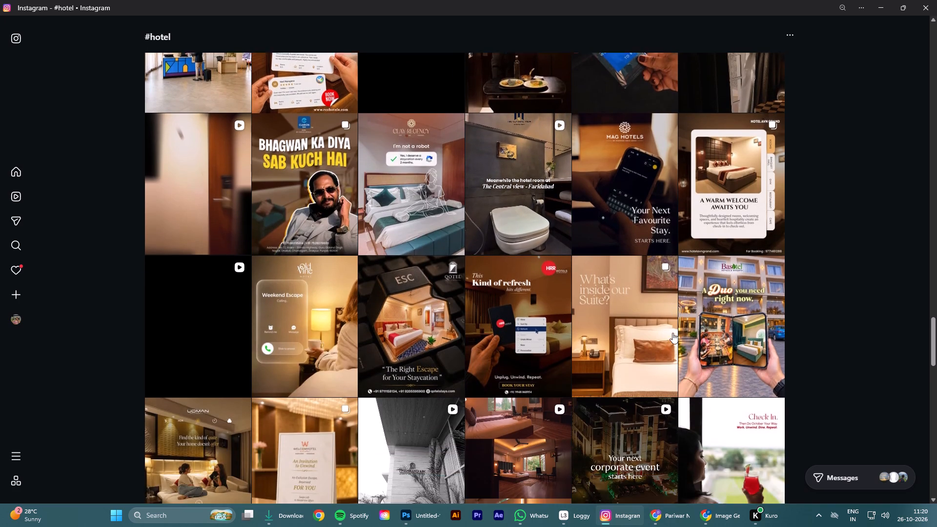
pyautogui.scroll(2, 672, 333)
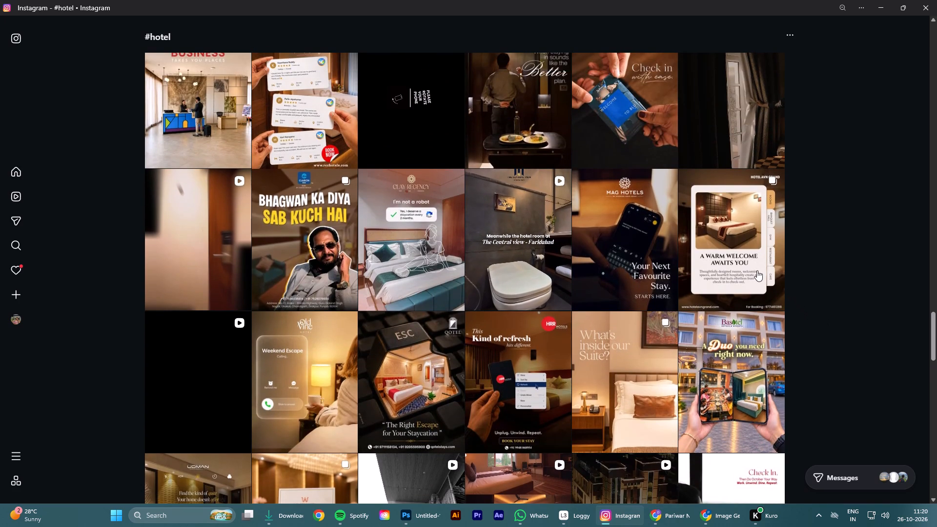
pyautogui.scroll(-1, 710, 293)
pyautogui.scroll(-2, 397, 334)
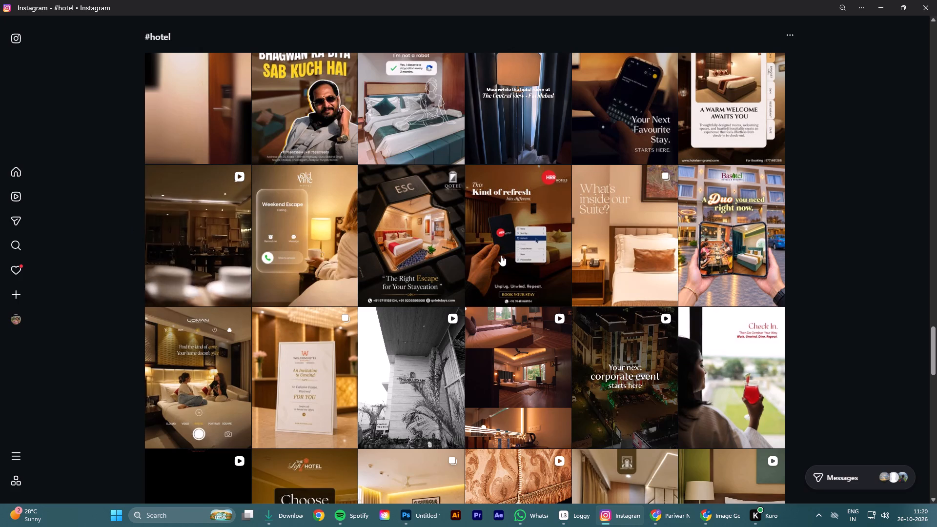
pyautogui.scroll(-3, 693, 242)
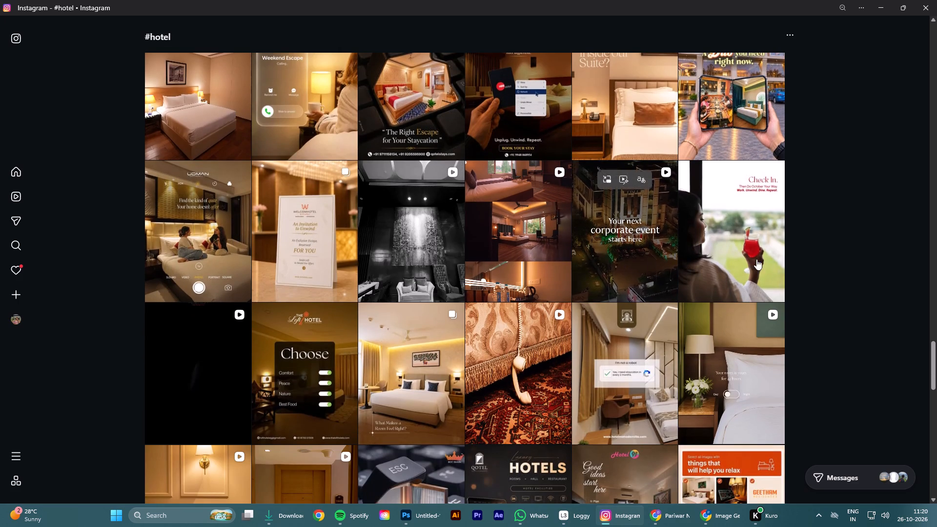
pyautogui.scroll(-4, 296, 282)
pyautogui.scroll(2, 207, 156)
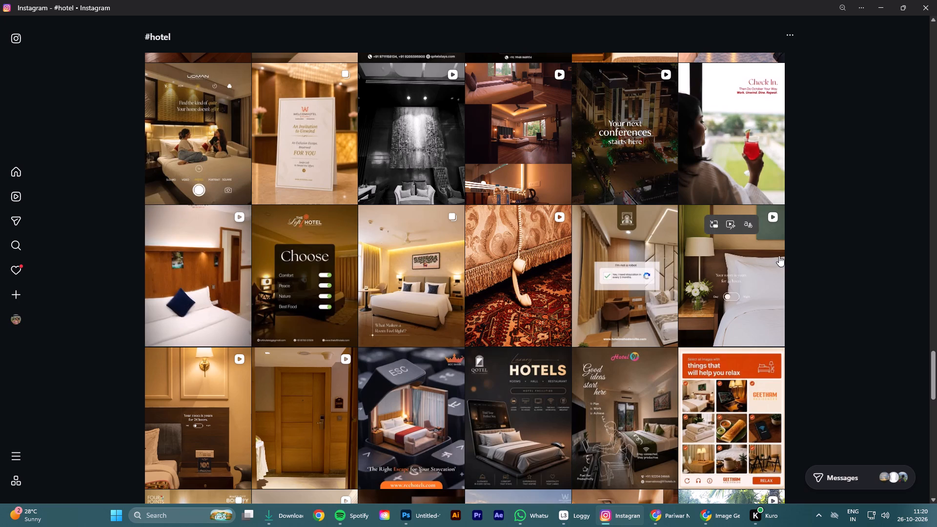
# View the Fern Residency Amritsar post "Your room is yours for 24 hours" from the #hotel grid, then close it.
pyautogui.scroll(-2, 697, 277)
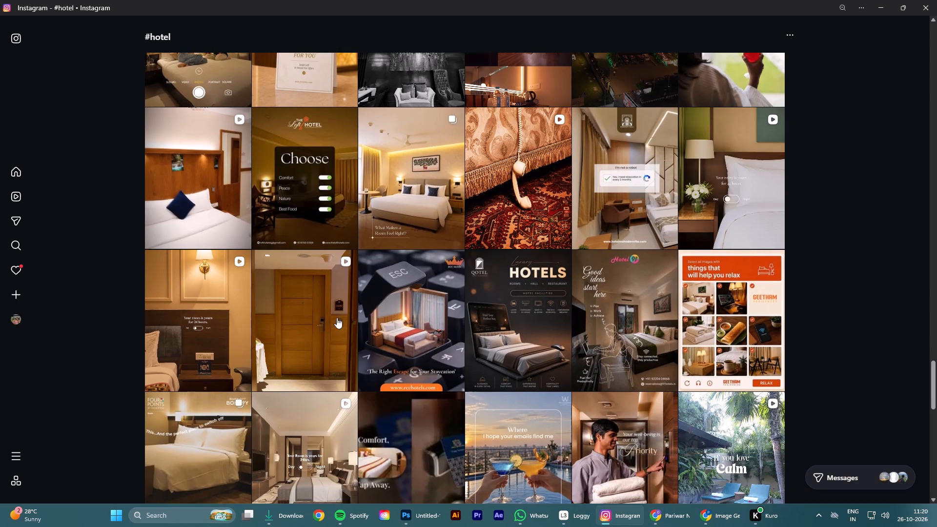
pyautogui.click(200, 326)
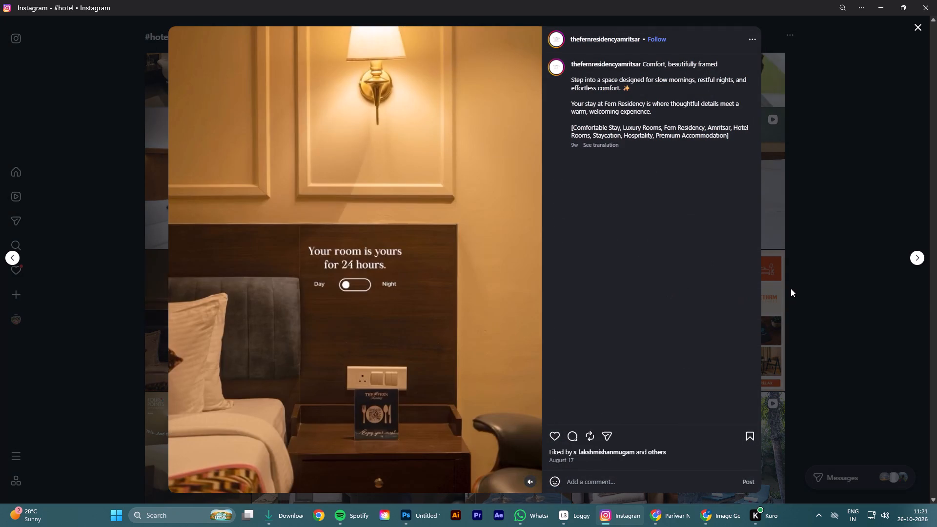
pyautogui.click(804, 287)
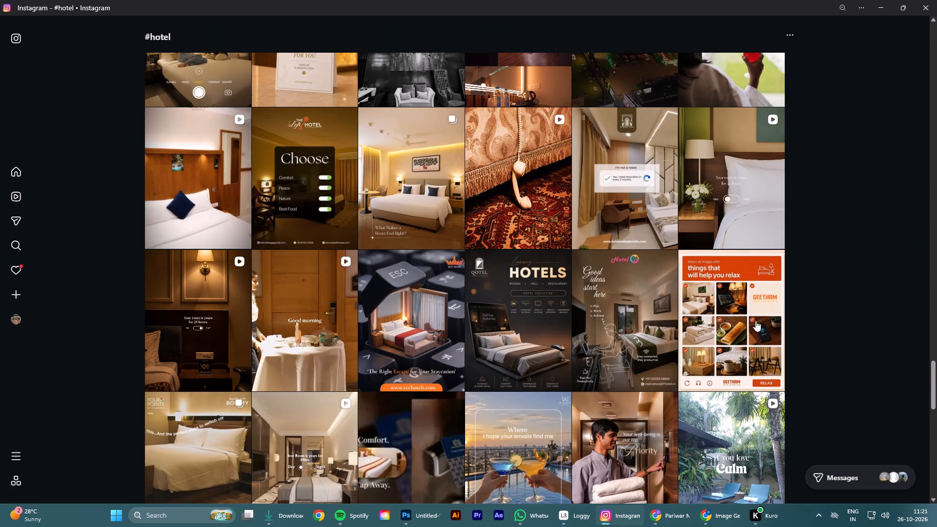
pyautogui.scroll(-3, 753, 321)
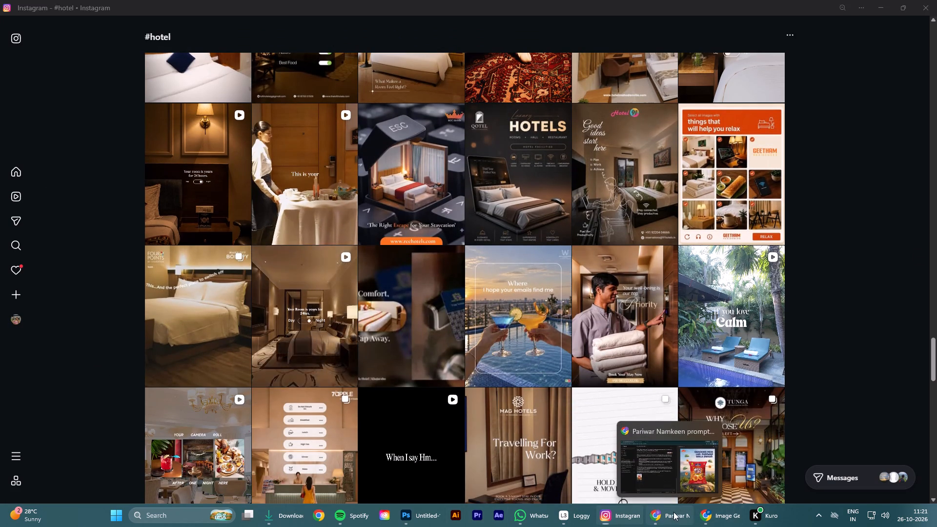
# Switch to Chrome, search Google for "pintrest" in a new tab and open a search result.
pyautogui.click(673, 512)
pyautogui.click(255, 9)
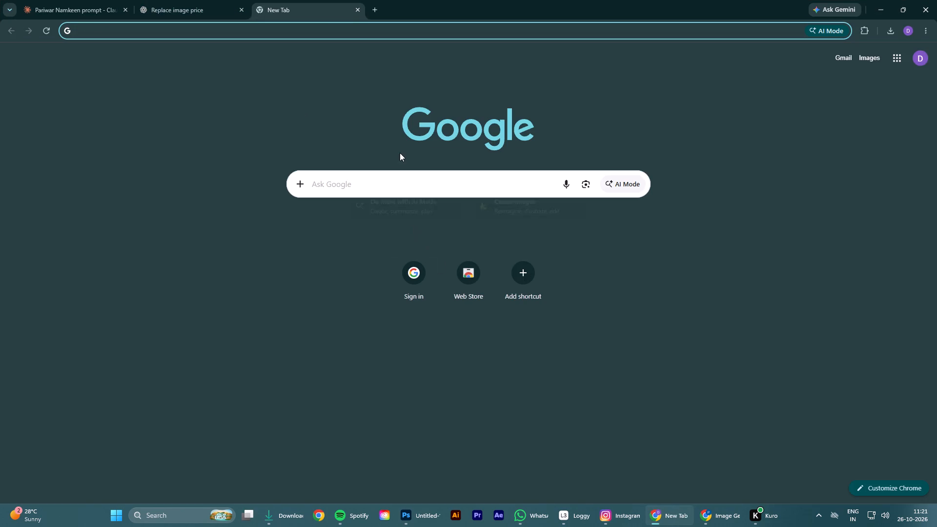
pyautogui.click(407, 182)
pyautogui.click(274, 126)
pyautogui.click(336, 183)
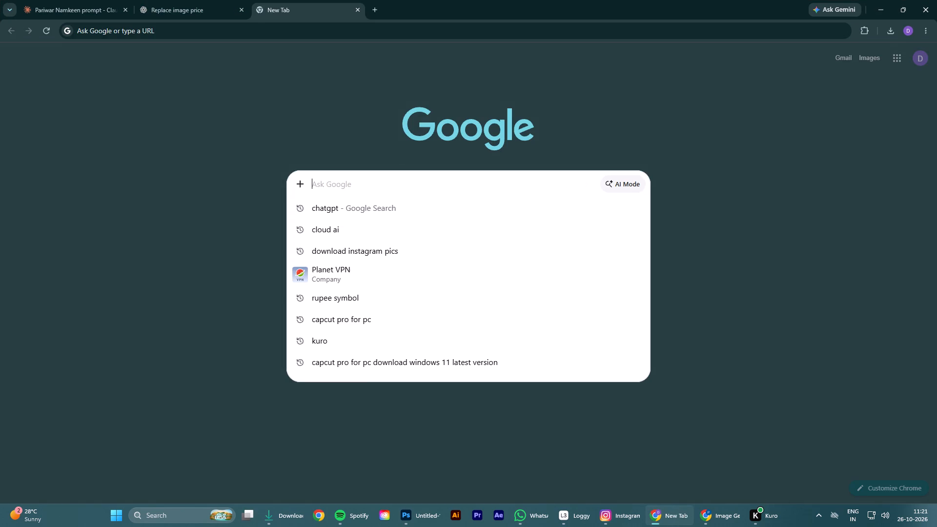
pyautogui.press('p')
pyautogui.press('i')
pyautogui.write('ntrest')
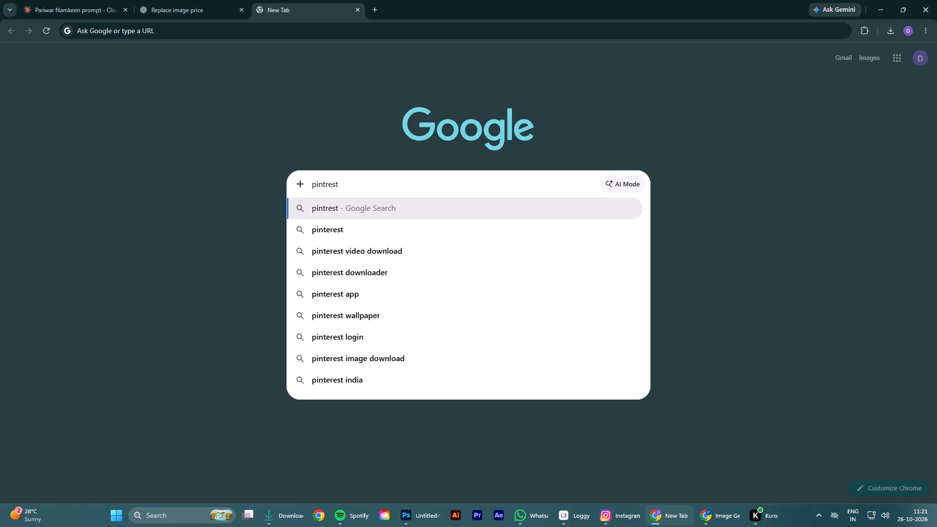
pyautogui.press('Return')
pyautogui.click(154, 184)
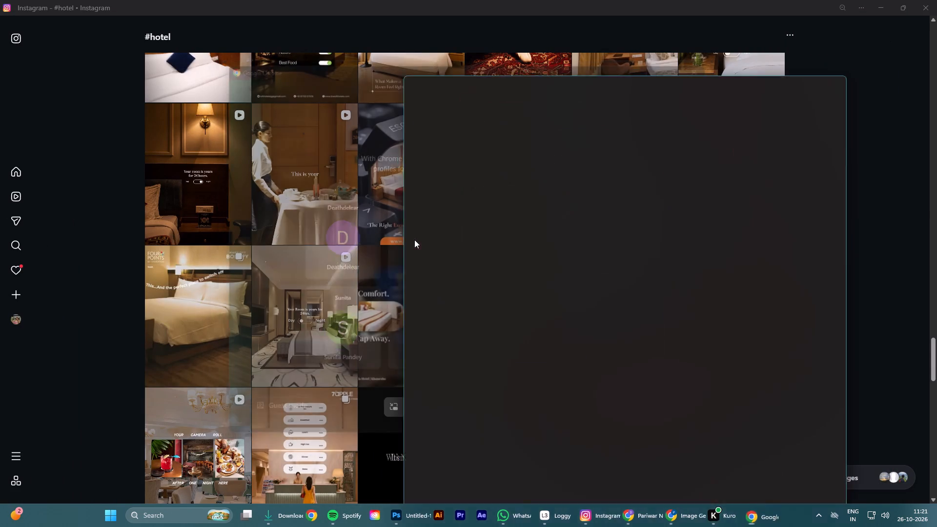
# Open Pinterest in the maximized Chrome window and search it for "hotel creative post".
pyautogui.click(823, 75)
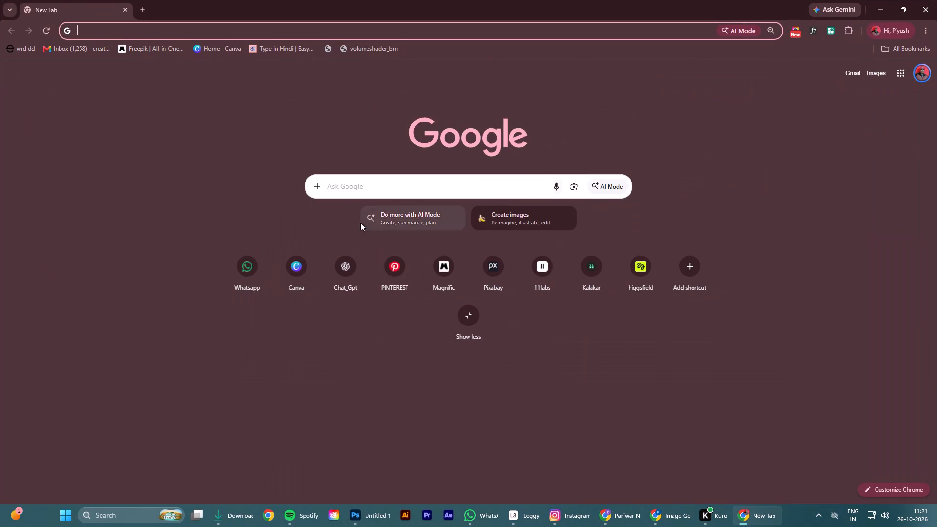
pyautogui.click(388, 270)
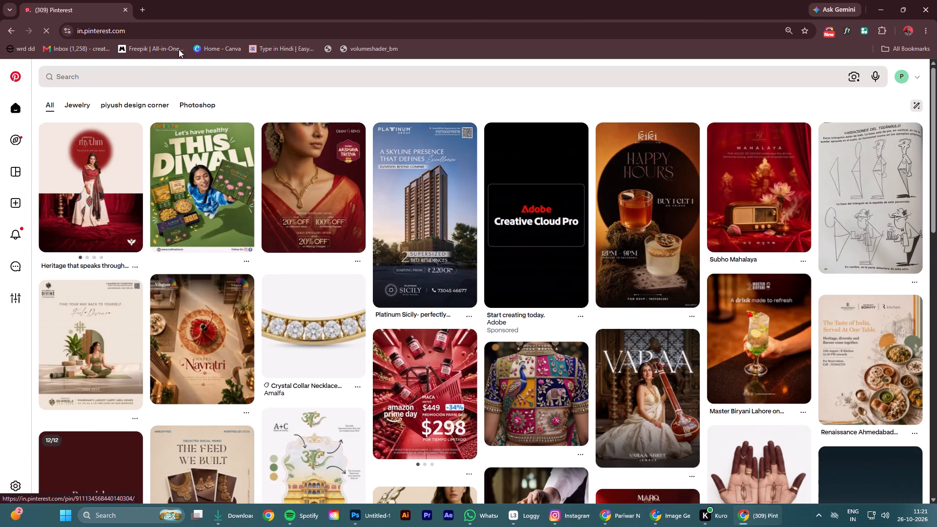
pyautogui.click(129, 76)
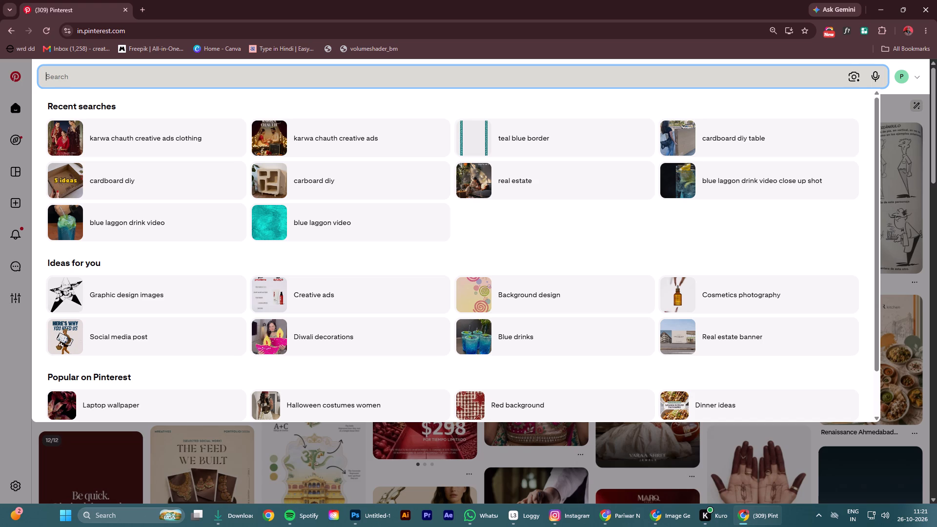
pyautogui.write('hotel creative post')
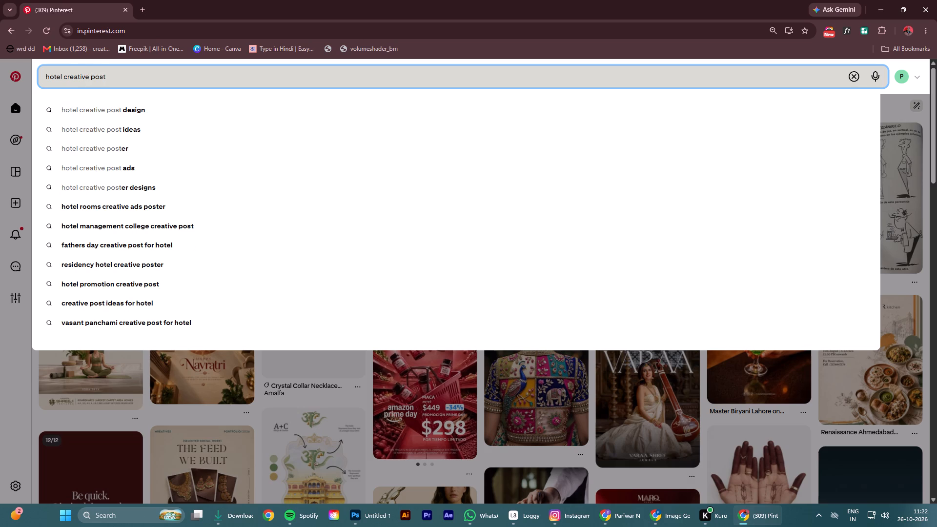
# Search Pinterest for the suggested query "hotel creative post design".
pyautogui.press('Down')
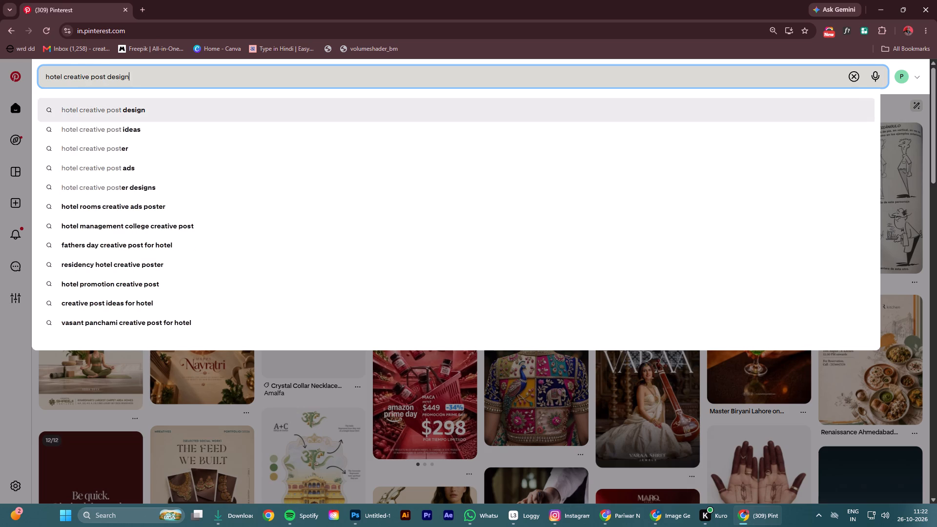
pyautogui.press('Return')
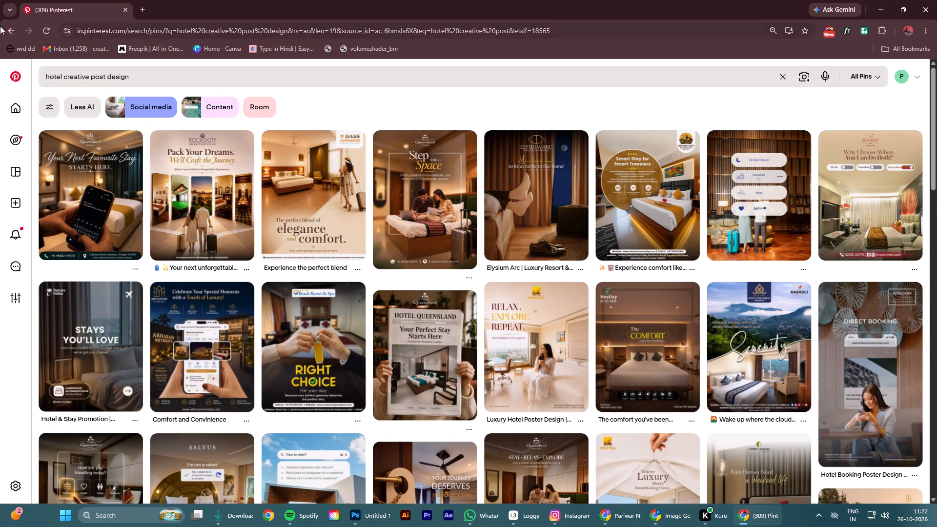
# Open the Hotel Queensland "Your Next Favourite Stay. Starts Here." pin from the search results and look over its design.
pyautogui.click(87, 162)
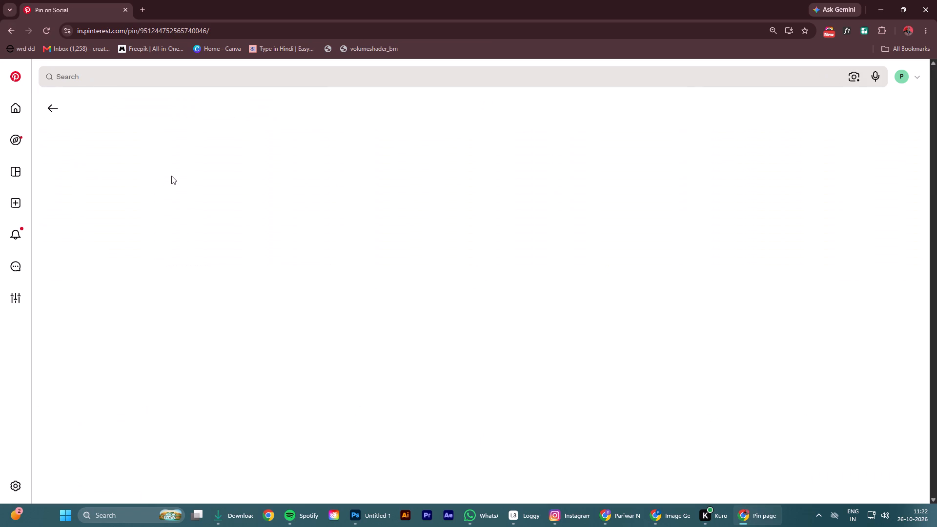
pyautogui.scroll(6, 144, 292)
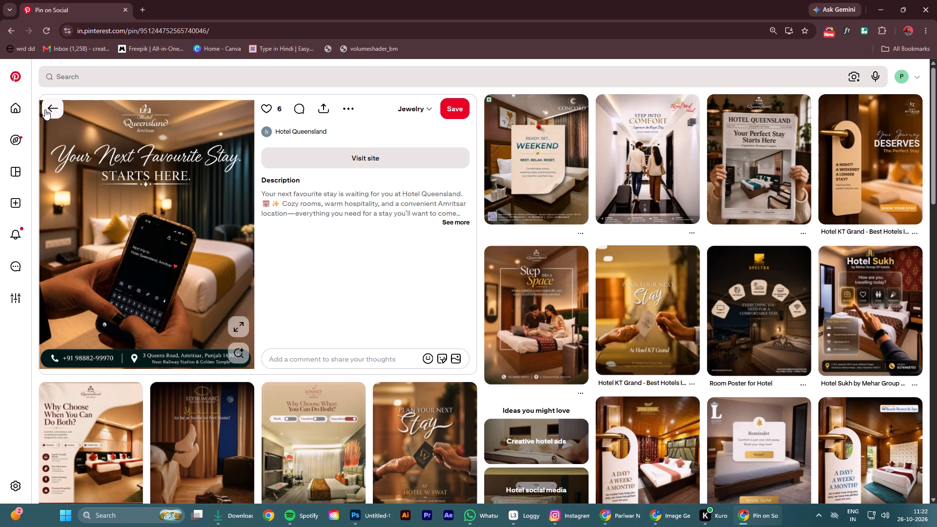
pyautogui.click(142, 277)
pyautogui.scroll(6, 142, 264)
pyautogui.scroll(-2, 142, 264)
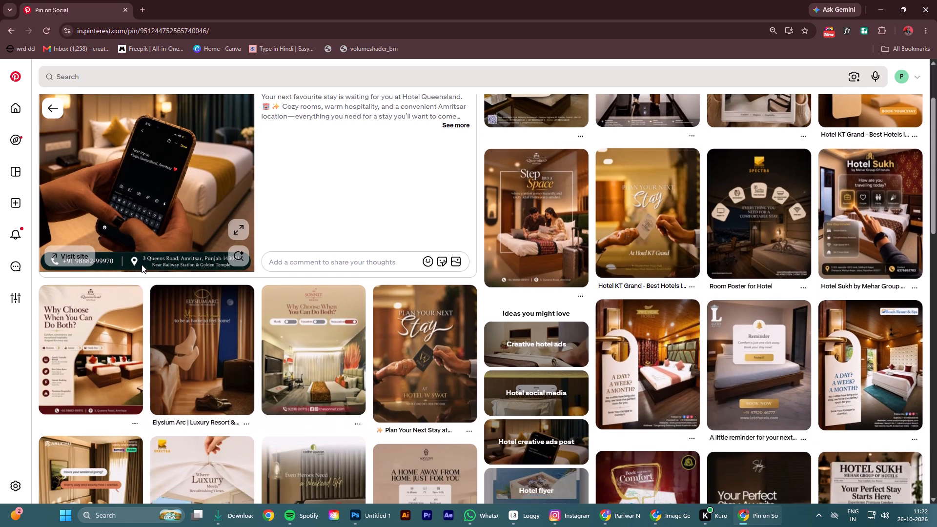
pyautogui.scroll(5, 143, 263)
pyautogui.click(143, 263)
pyautogui.click(135, 263)
pyautogui.scroll(5, 144, 260)
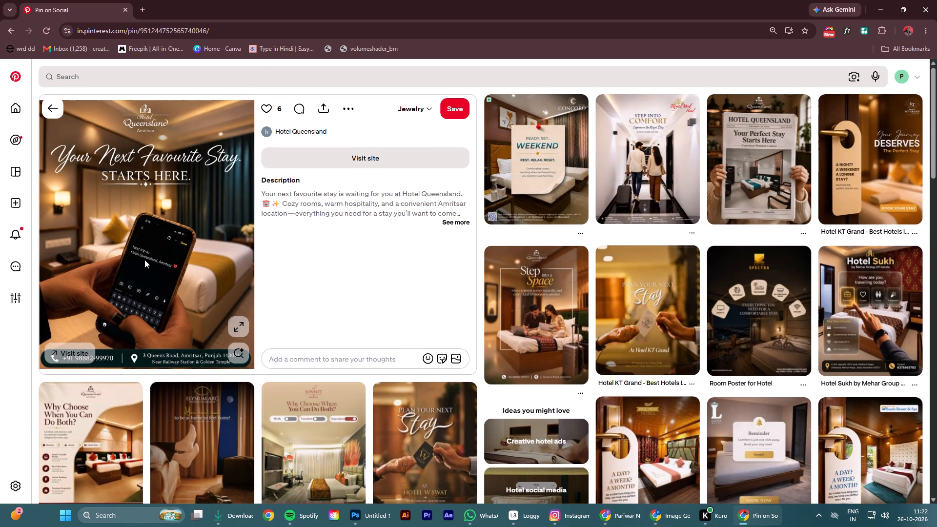
pyautogui.scroll(7, 144, 260)
# Save the Hotel Queensland poster image as a JPEG in the Downloads folder, keeping the suggested file name.
pyautogui.rightClick(144, 260)
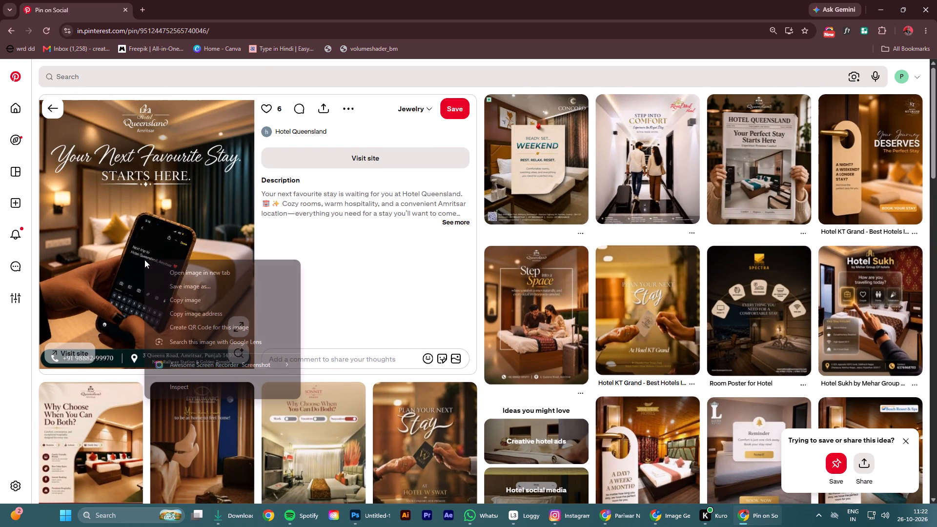
pyautogui.click(127, 239)
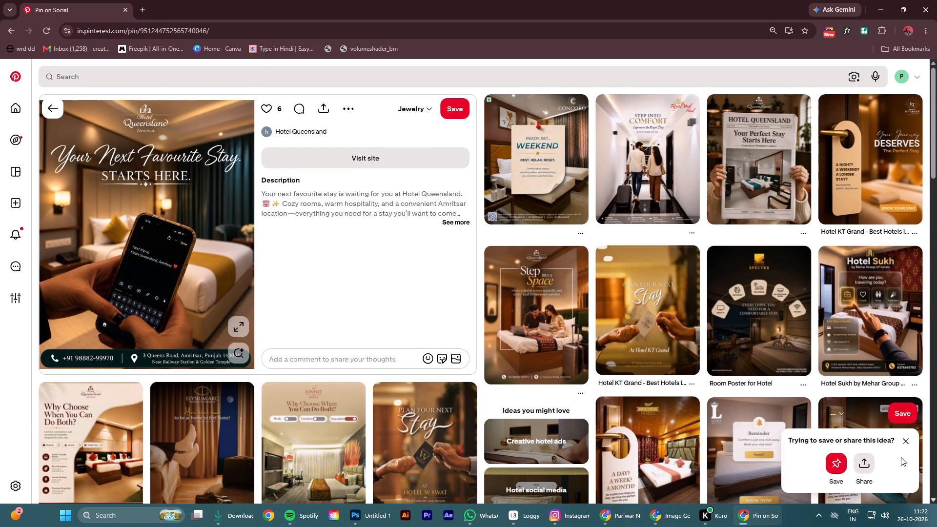
pyautogui.click(907, 440)
pyautogui.rightClick(176, 258)
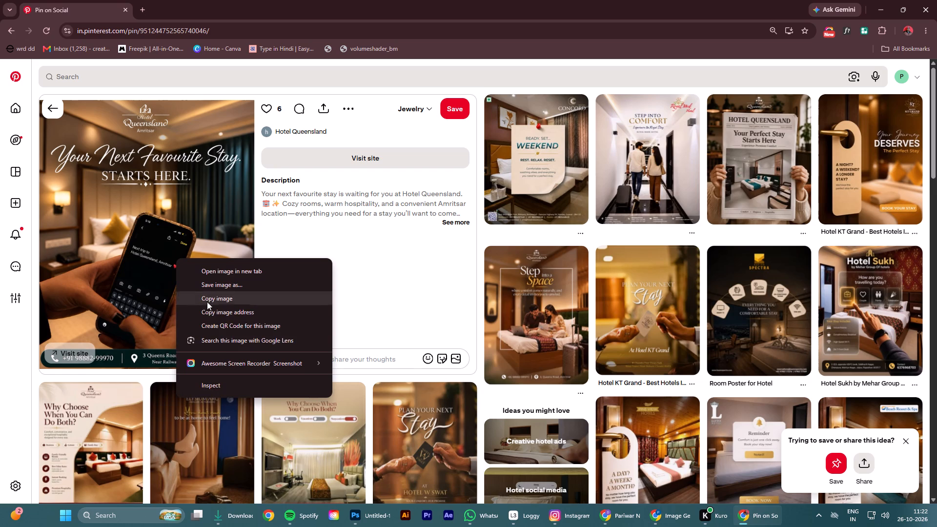
pyautogui.click(231, 285)
pyautogui.scroll(6, 58, 149)
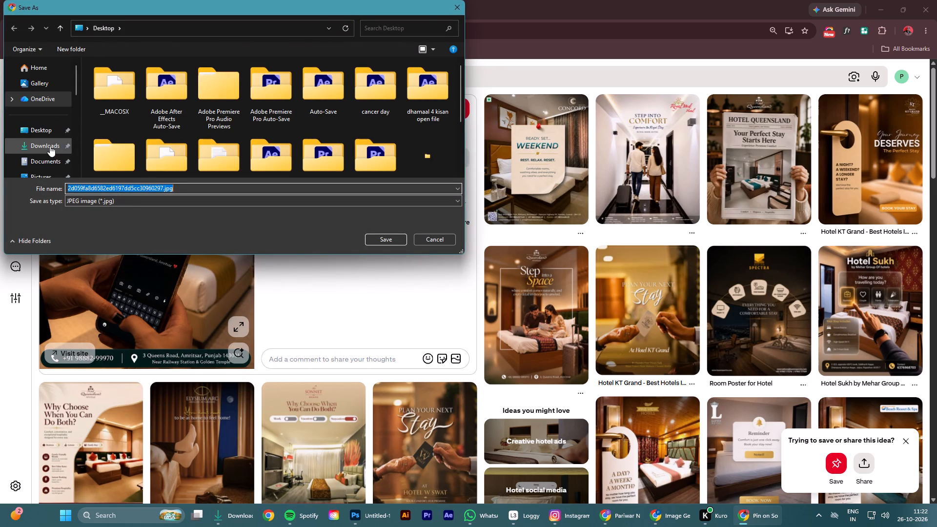
pyautogui.click(50, 146)
pyautogui.click(373, 238)
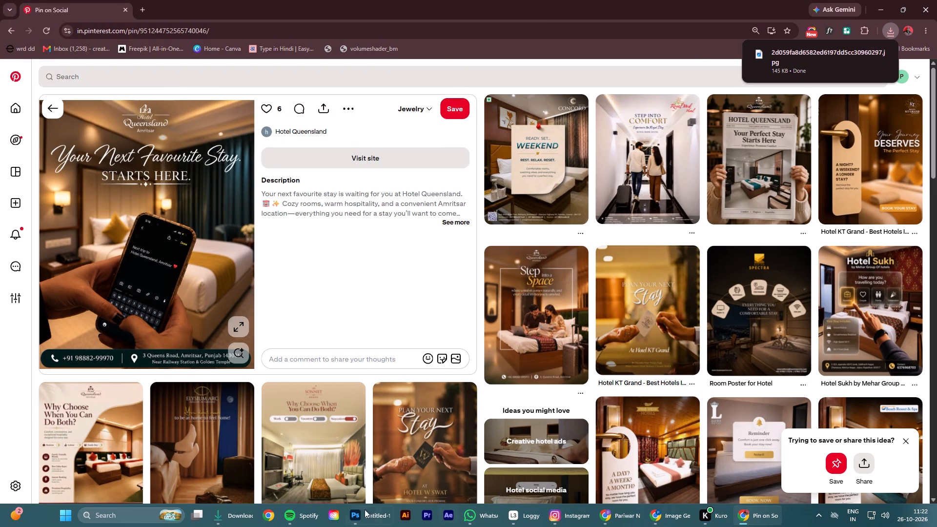
pyautogui.click(248, 519)
pyautogui.click(85, 32)
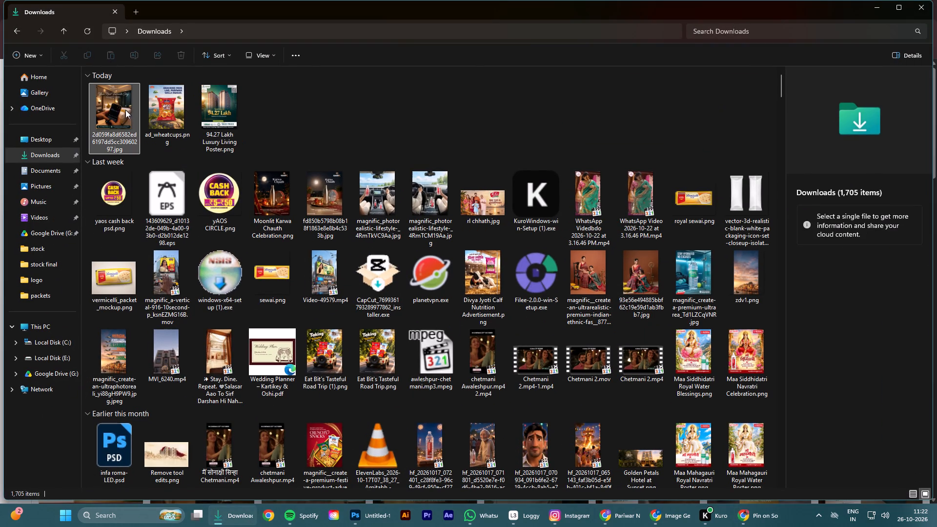
pyautogui.doubleClick(112, 105)
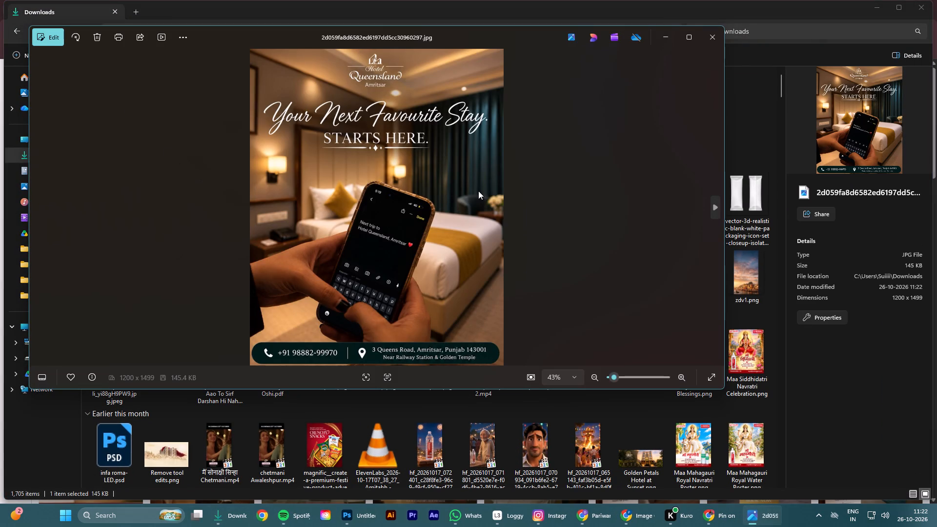
pyautogui.scroll(7, 478, 191)
pyautogui.scroll(9, 457, 320)
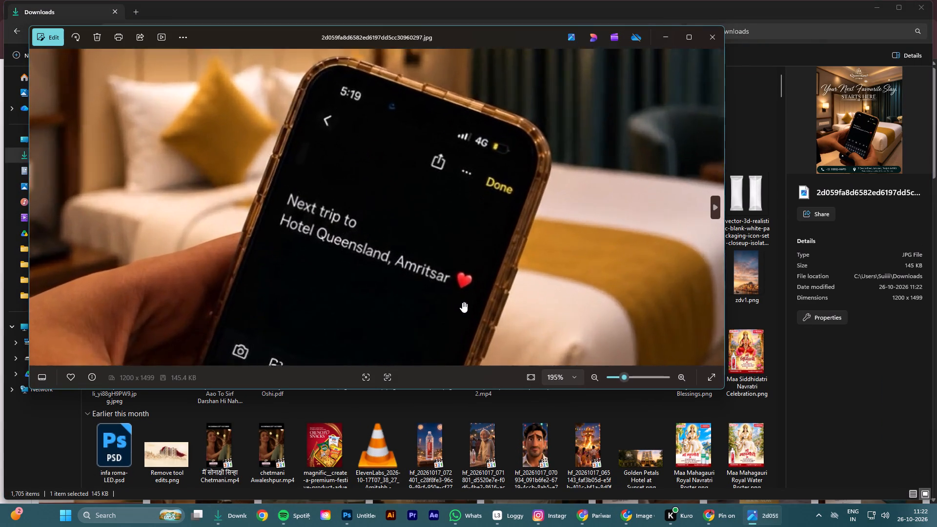
pyautogui.scroll(-12, 462, 302)
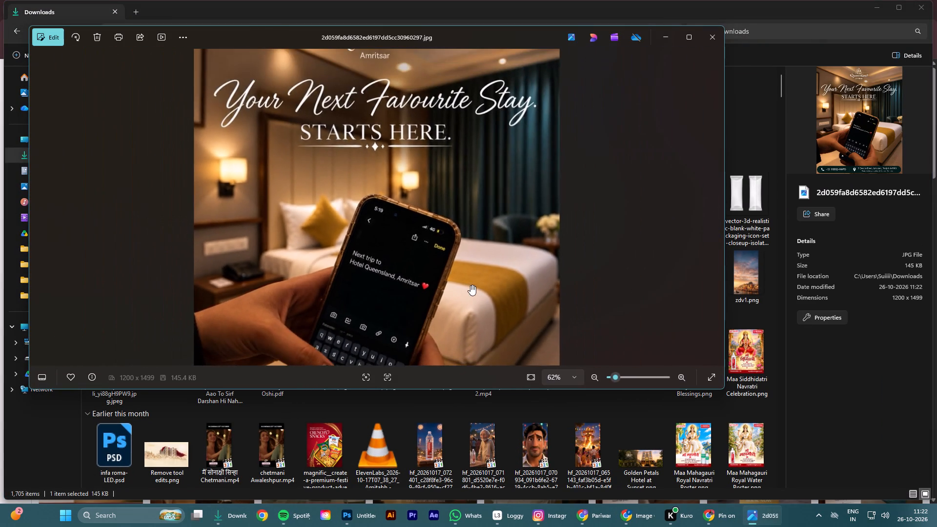
pyautogui.scroll(-8, 471, 283)
pyautogui.scroll(7, 362, 68)
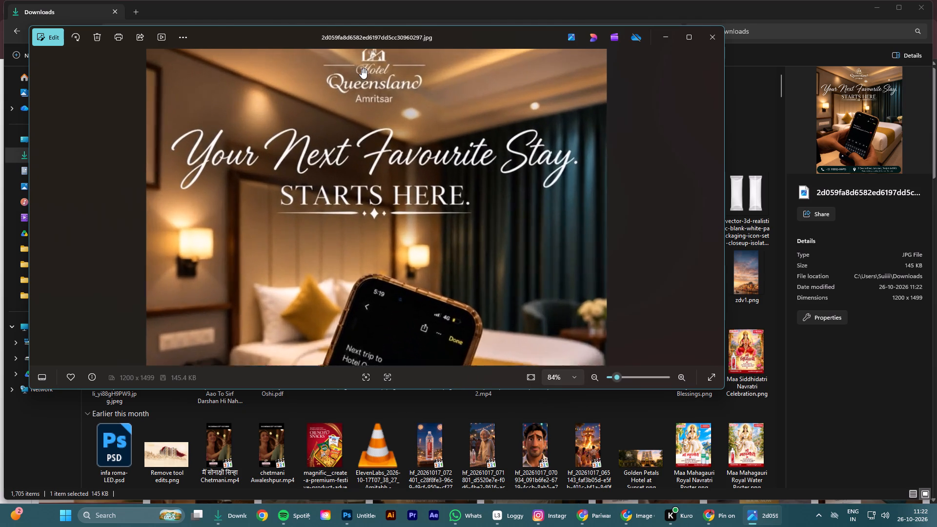
pyautogui.scroll(-16, 362, 68)
pyautogui.scroll(1, 358, 108)
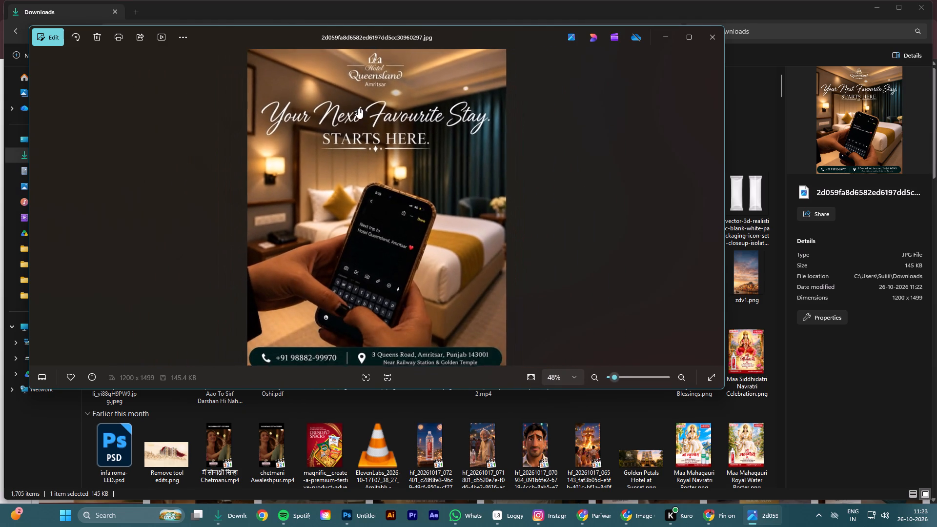
pyautogui.scroll(-11, 358, 108)
pyautogui.scroll(3, 353, 116)
pyautogui.scroll(-2, 353, 116)
pyautogui.scroll(1, 353, 116)
pyautogui.scroll(-2, 353, 116)
pyautogui.scroll(2, 353, 117)
pyautogui.scroll(-2, 353, 117)
pyautogui.scroll(4, 353, 117)
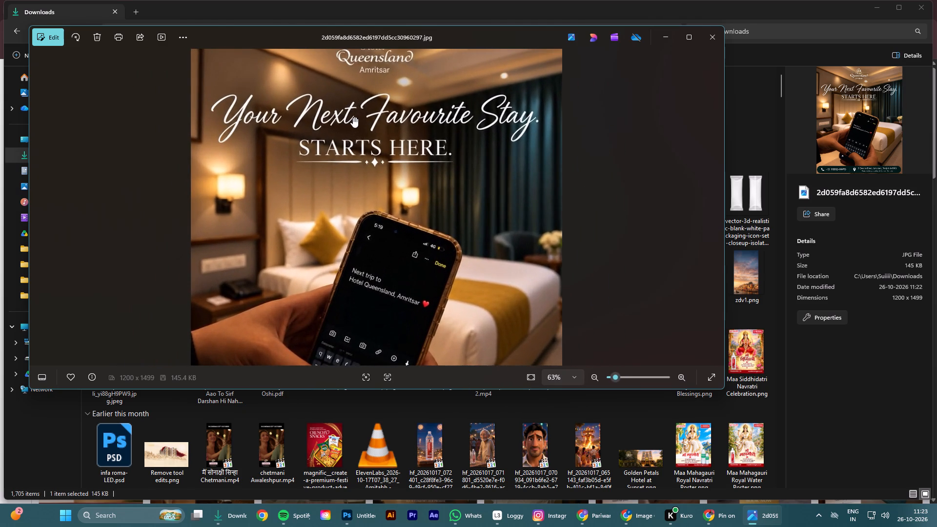
pyautogui.scroll(-15, 354, 119)
pyautogui.scroll(-7, 350, 161)
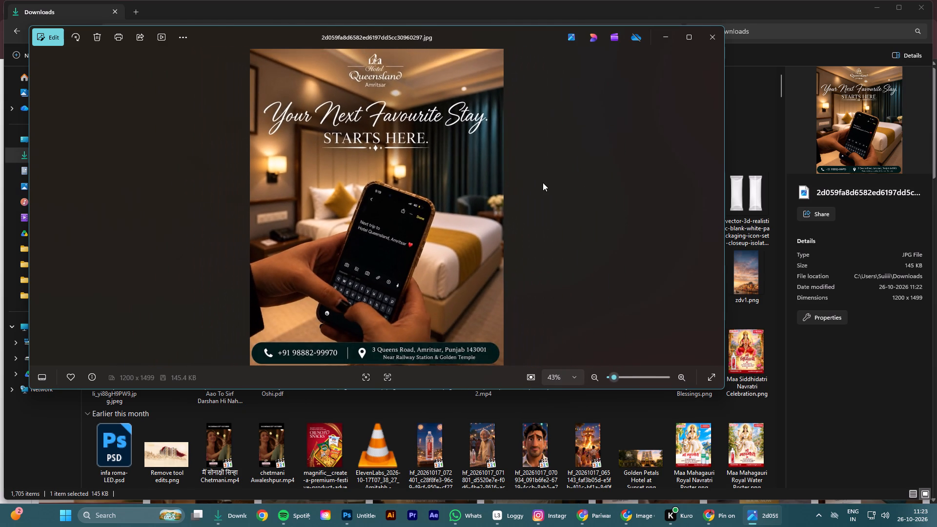
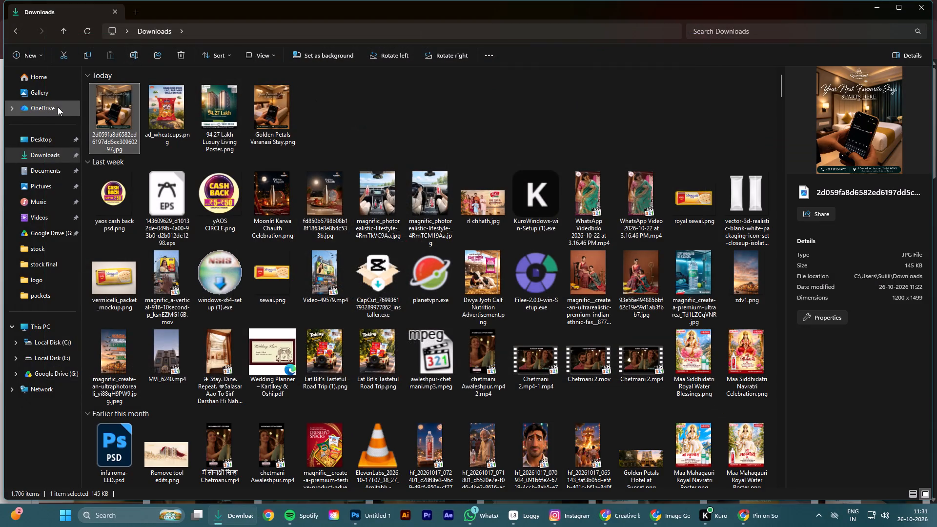
# Switch to Photoshop and create a new blank portrait document of 2160 x 2700 px at 300 ppi.
pyautogui.click(362, 519)
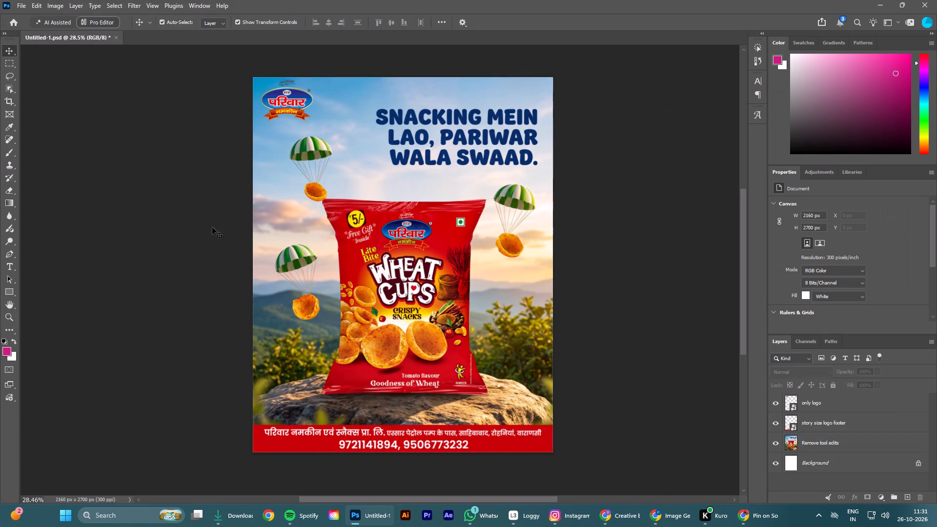
pyautogui.click(15, 24)
pyautogui.click(27, 73)
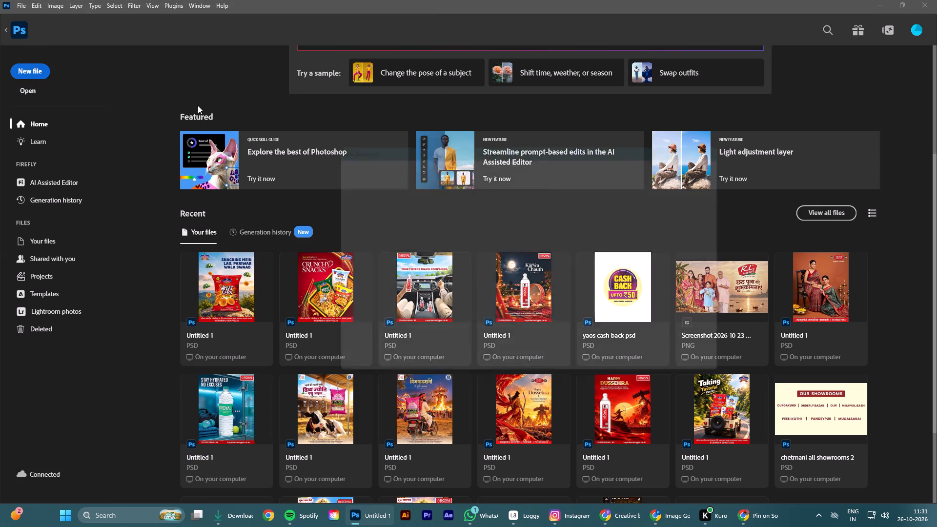
pyautogui.click(680, 366)
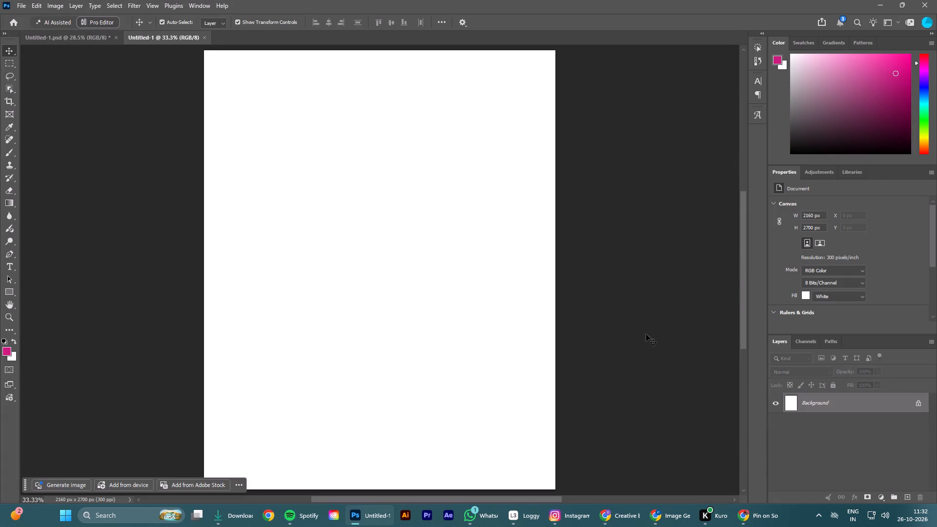
pyautogui.keyDown('alt'); pyautogui.scroll(-5, 572, 320); pyautogui.keyUp('alt')
pyautogui.scroll(-3, 572, 316)
pyautogui.moveTo(449, 501); pyautogui.dragTo(434, 503)
pyautogui.scroll(3, 478, 424)
pyautogui.scroll(1, 530, 395)
pyautogui.keyDown('alt'); pyautogui.scroll(1, 586, 384); pyautogui.keyUp('alt')
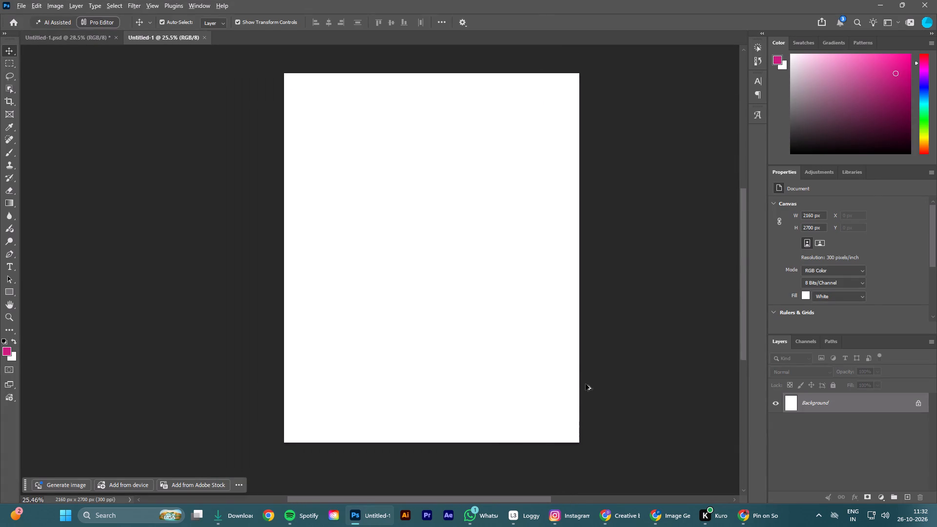
pyautogui.scroll(1, 586, 384)
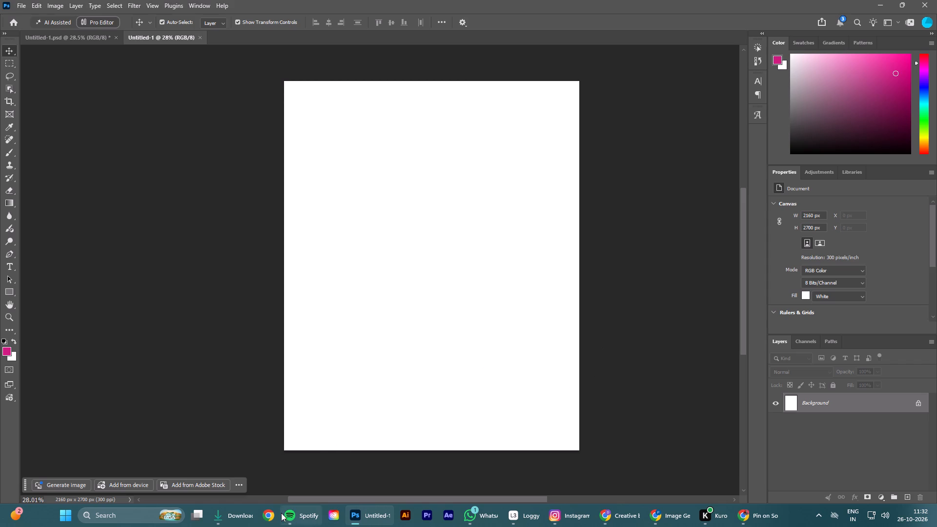
# Place Golden Petals Varanasi Stay.png from the Downloads folder into the blank document so it fills the canvas.
pyautogui.doubleClick(232, 522)
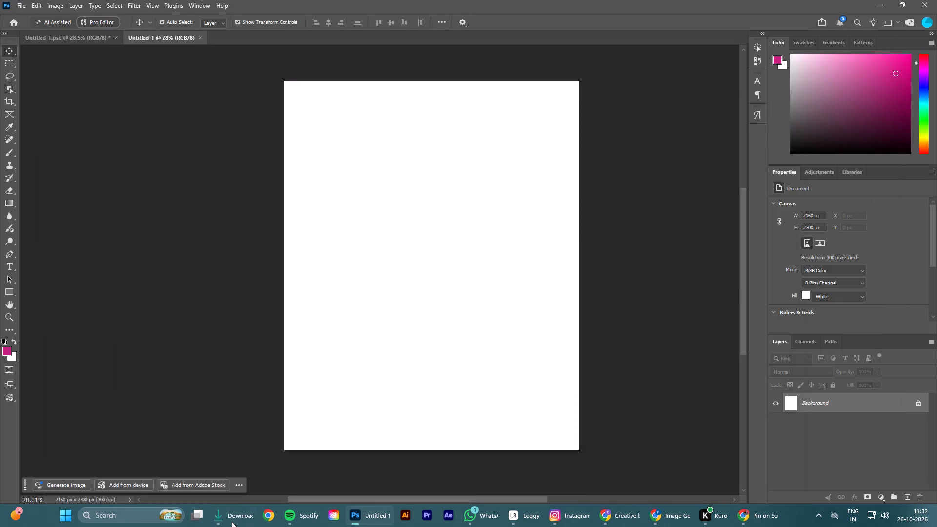
pyautogui.click(232, 522)
pyautogui.click(232, 522)
pyautogui.click(157, 341)
pyautogui.click(248, 516)
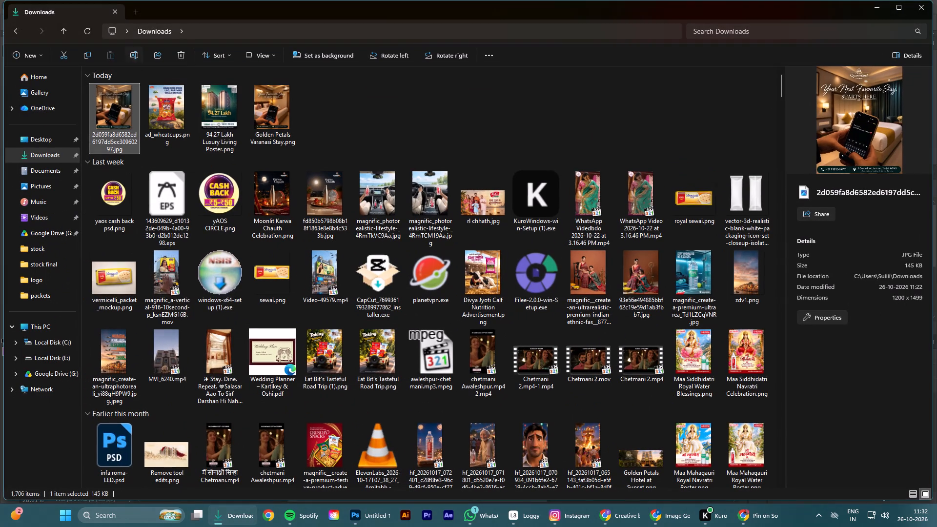
pyautogui.click(89, 27)
pyautogui.click(106, 100)
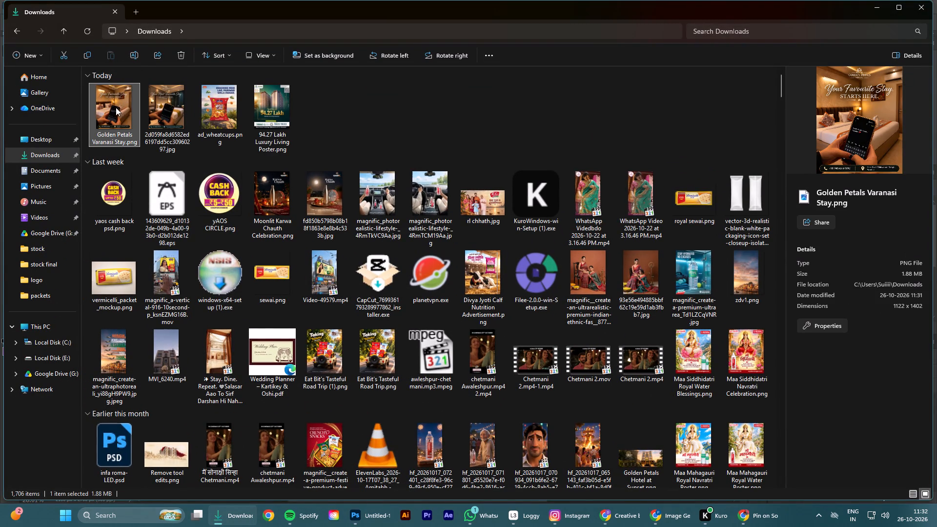
pyautogui.moveTo(117, 105); pyautogui.dragTo(408, 366)
pyautogui.click(590, 26)
pyautogui.click(638, 145)
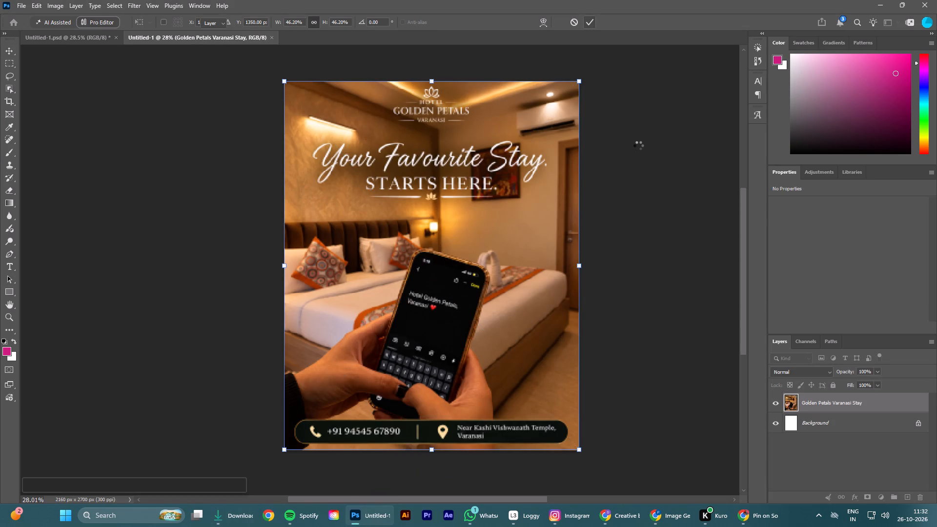
pyautogui.click(471, 301)
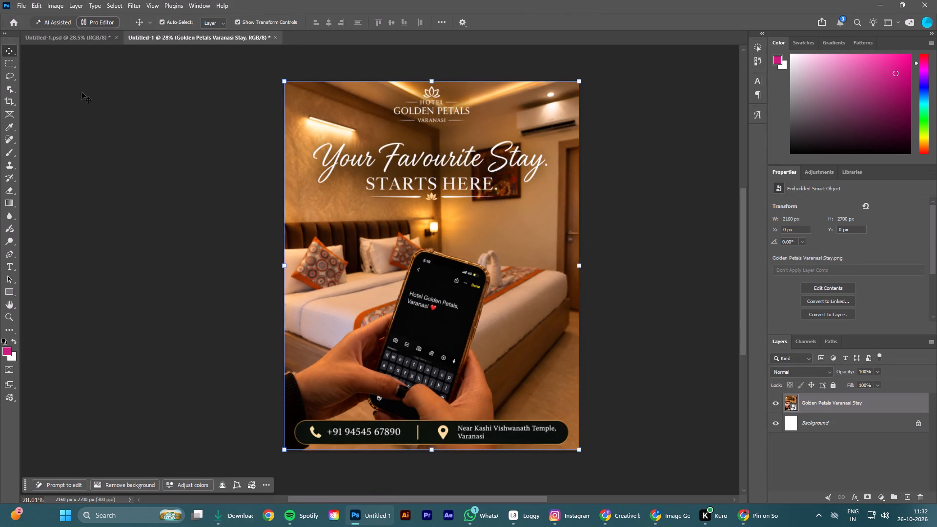
# Marquee-select the hotel logo, about 637 x 312 px, and align the poster layer's horizontal center to that selection.
pyautogui.click(7, 64)
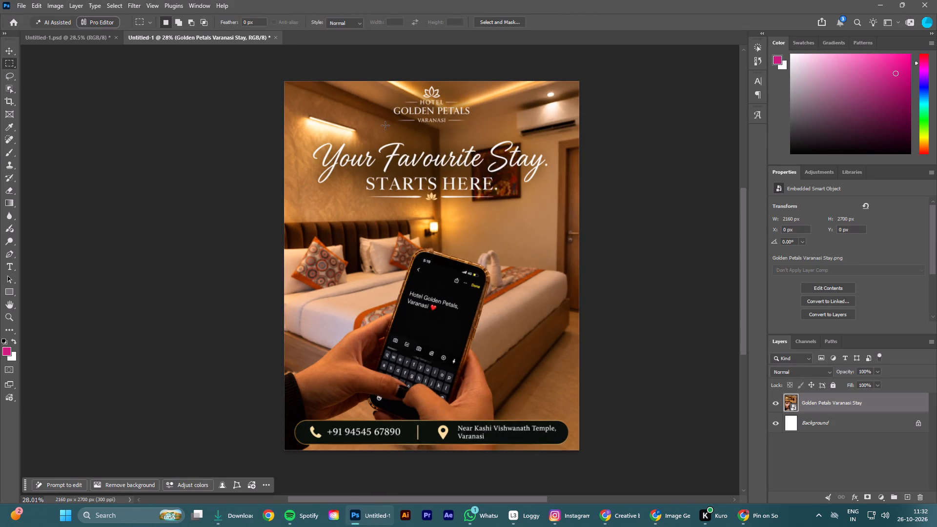
pyautogui.moveTo(385, 125); pyautogui.dragTo(472, 85)
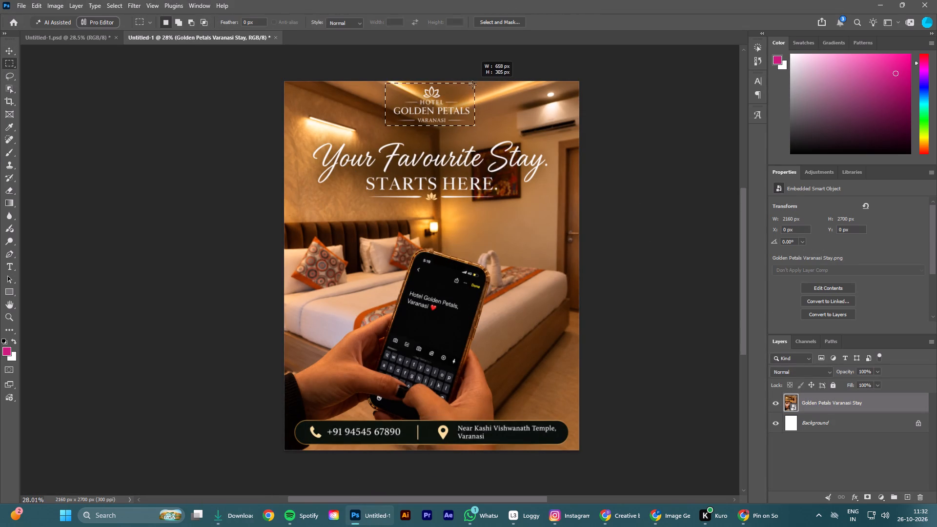
pyautogui.moveTo(472, 85); pyautogui.dragTo(474, 83)
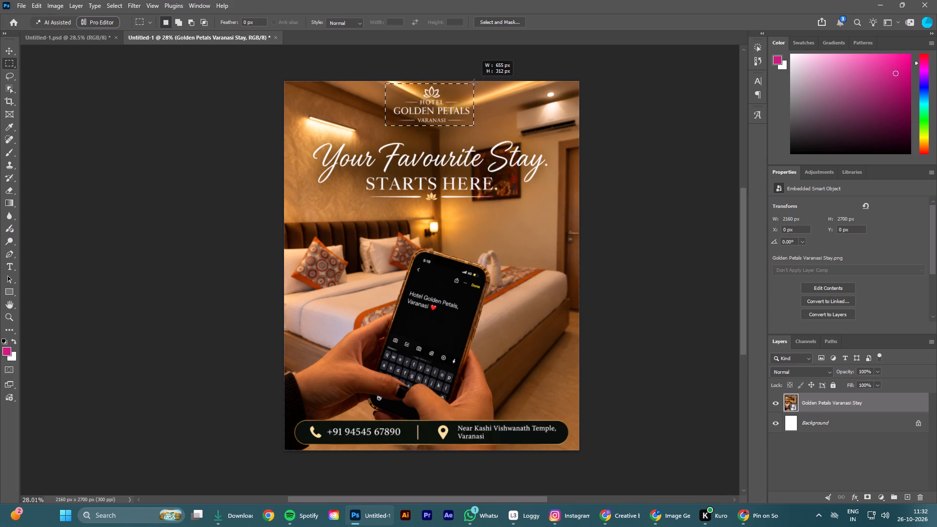
pyautogui.moveTo(474, 83); pyautogui.dragTo(472, 83)
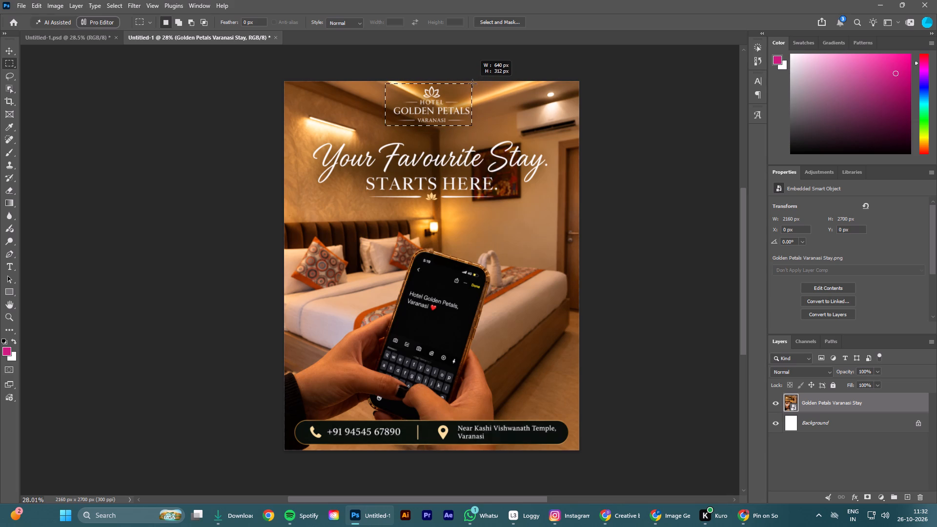
pyautogui.moveTo(472, 83); pyautogui.dragTo(471, 83)
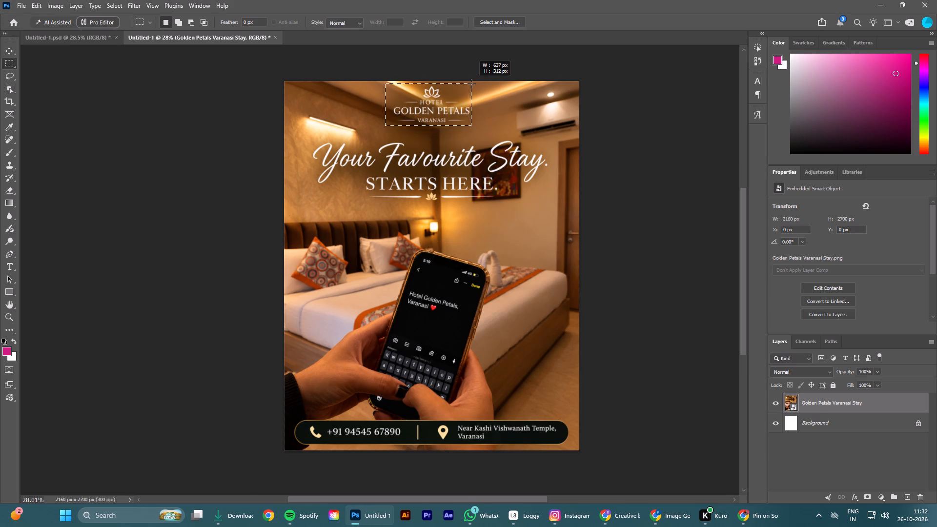
pyautogui.press('Right')
pyautogui.press('Right')
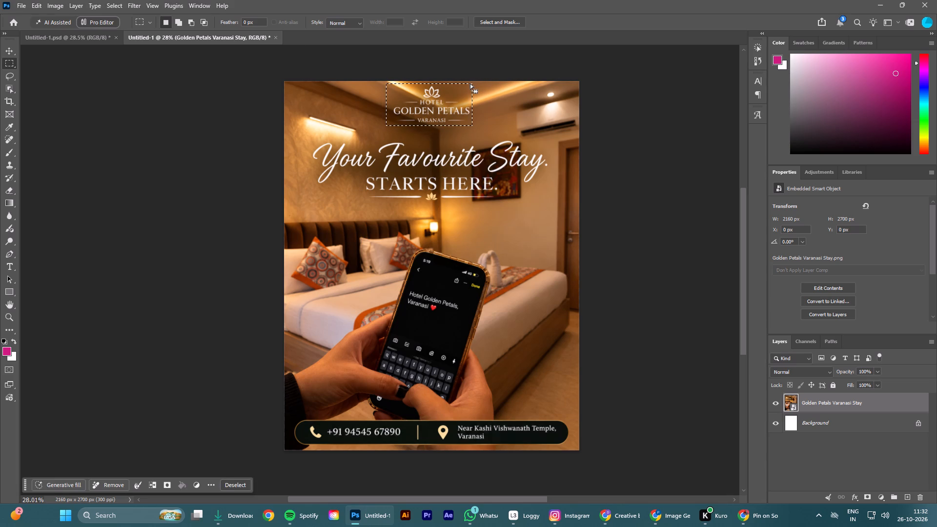
pyautogui.click(11, 53)
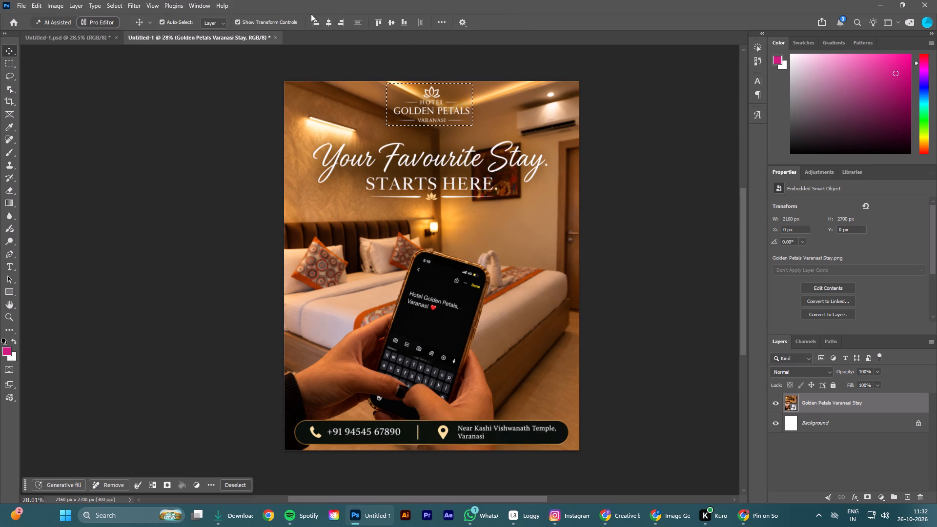
pyautogui.click(330, 21)
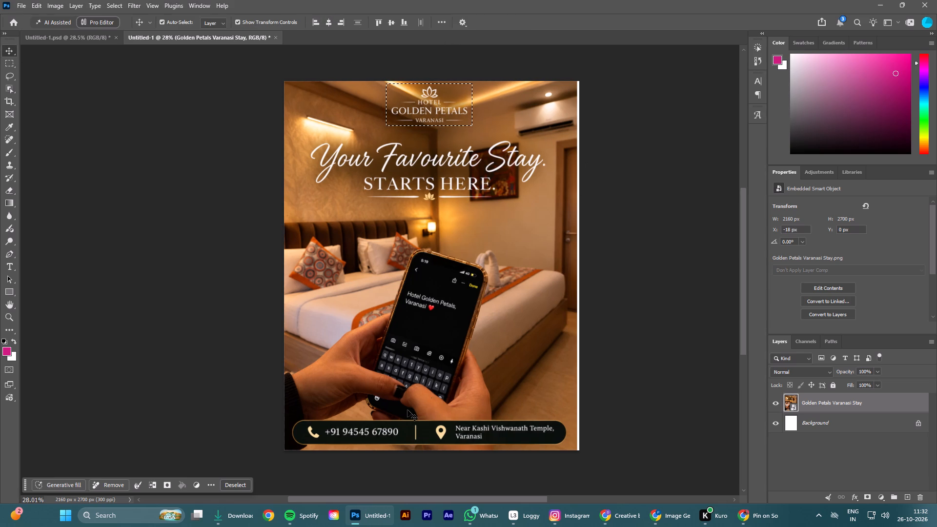
# Add the phone and address bar at the poster's bottom to the logo selection and apply Remove to both areas.
pyautogui.click(7, 65)
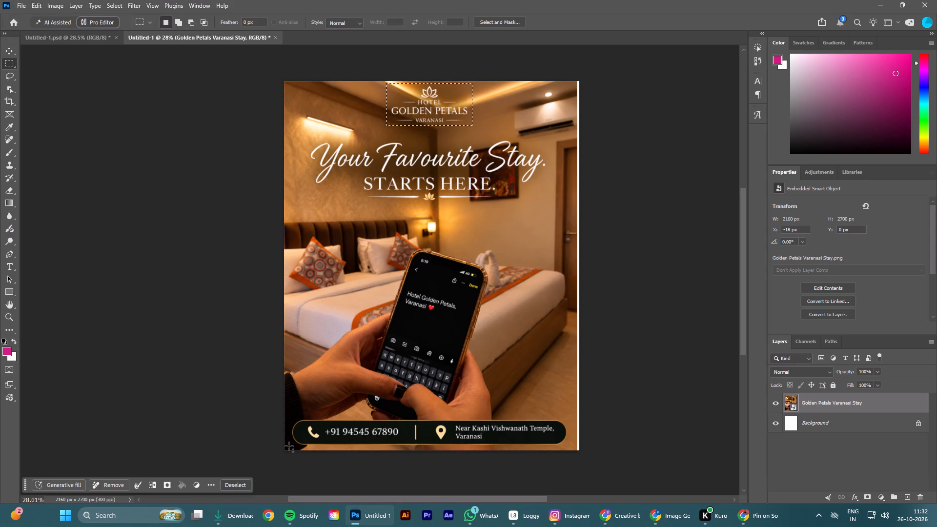
pyautogui.keyDown('shift'); pyautogui.moveTo(289, 446); pyautogui.dragTo(567, 418); pyautogui.keyUp('shift')
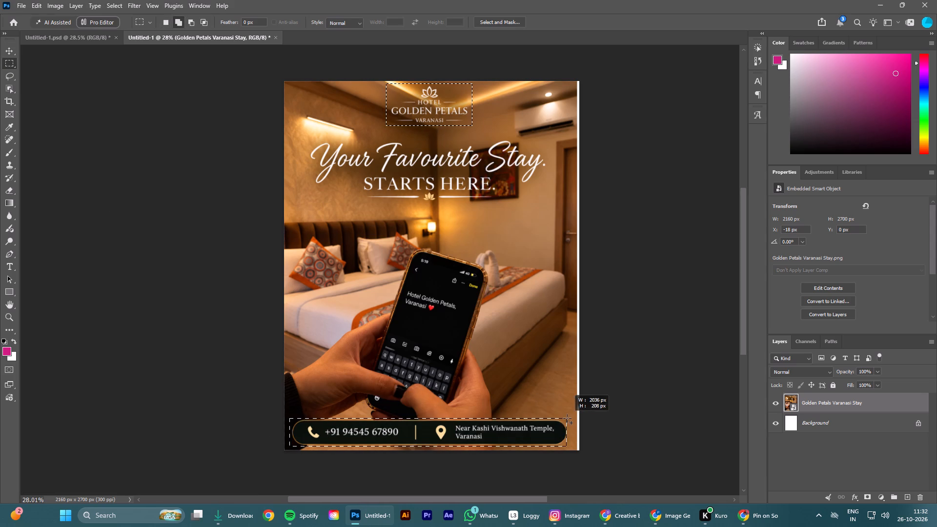
pyautogui.keyDown('shift'); pyautogui.moveTo(567, 418); pyautogui.dragTo(570, 417); pyautogui.keyUp('shift')
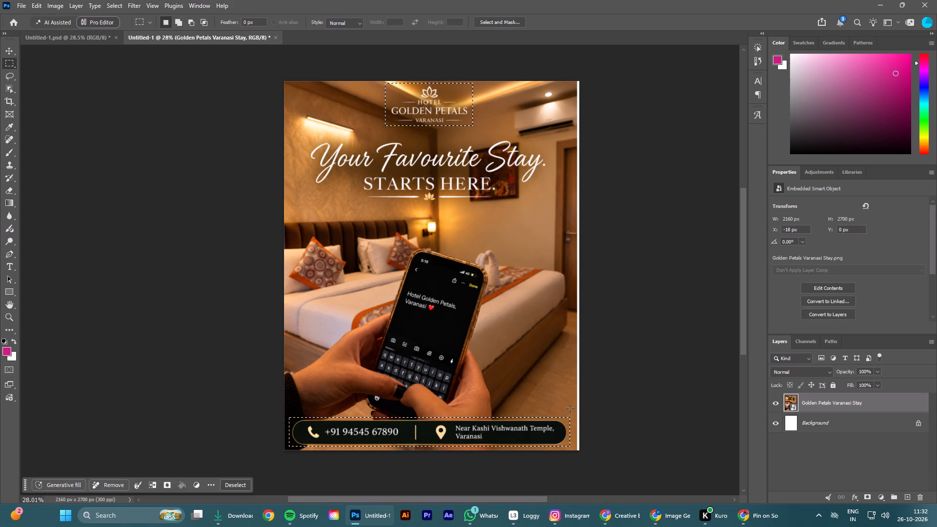
pyautogui.click(821, 404)
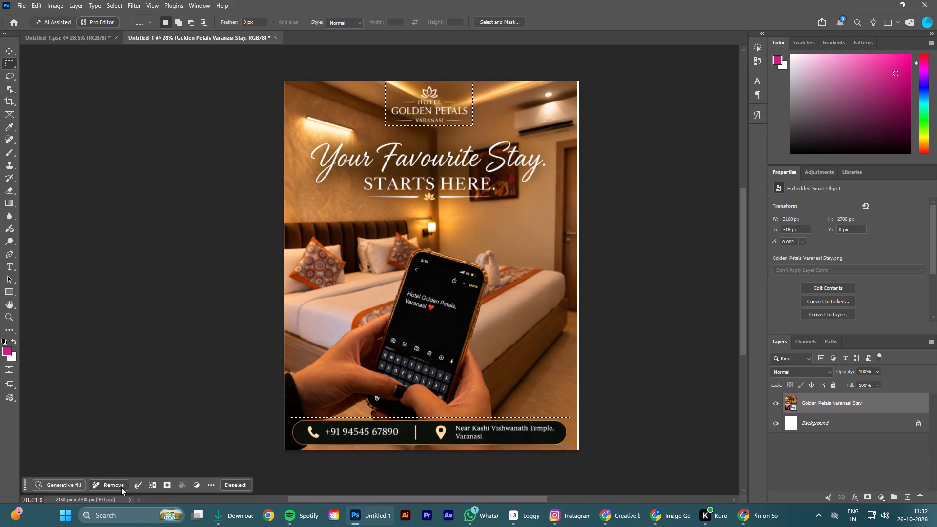
pyautogui.click(111, 486)
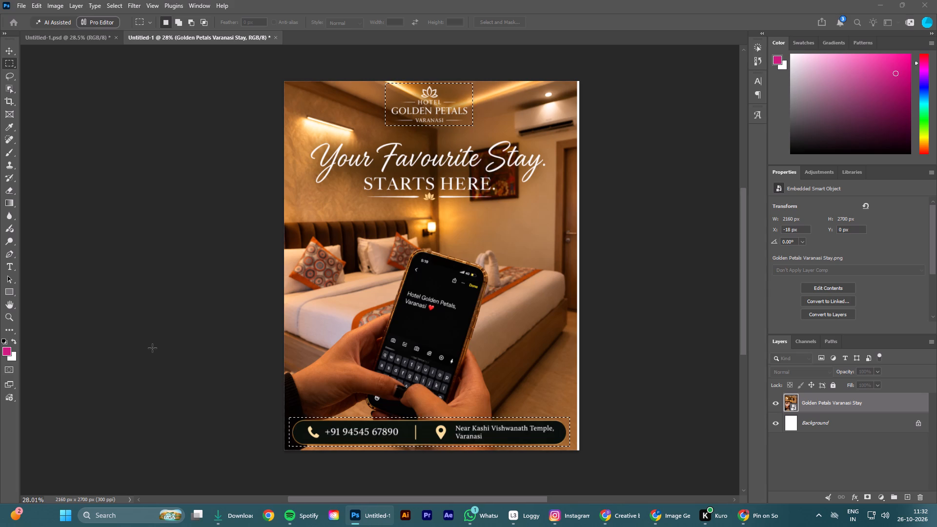
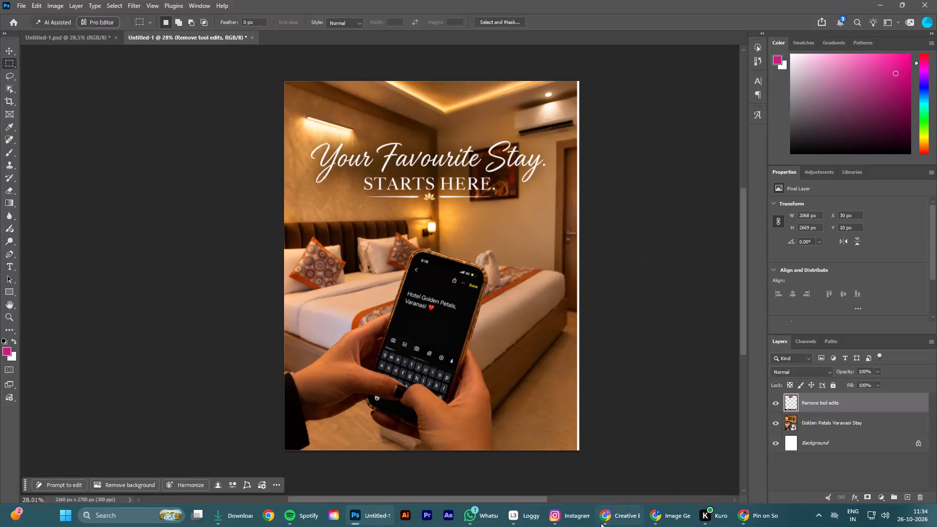
# Merge the Remove tool edits layer with the Golden Petals Varanasi Stay layer.
pyautogui.click(824, 422)
pyautogui.keyDown('ctrl'); pyautogui.click(817, 405); pyautogui.keyUp('ctrl')
pyautogui.rightClick(817, 404)
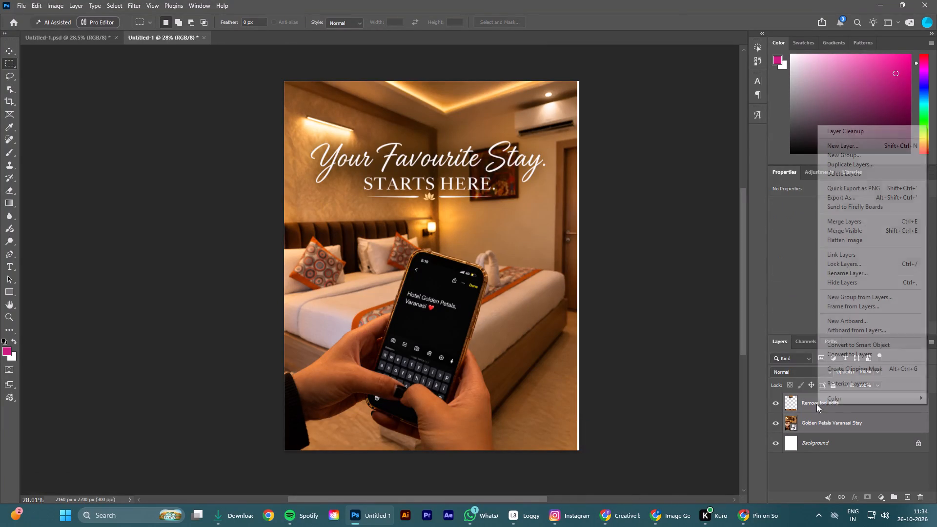
pyautogui.click(836, 223)
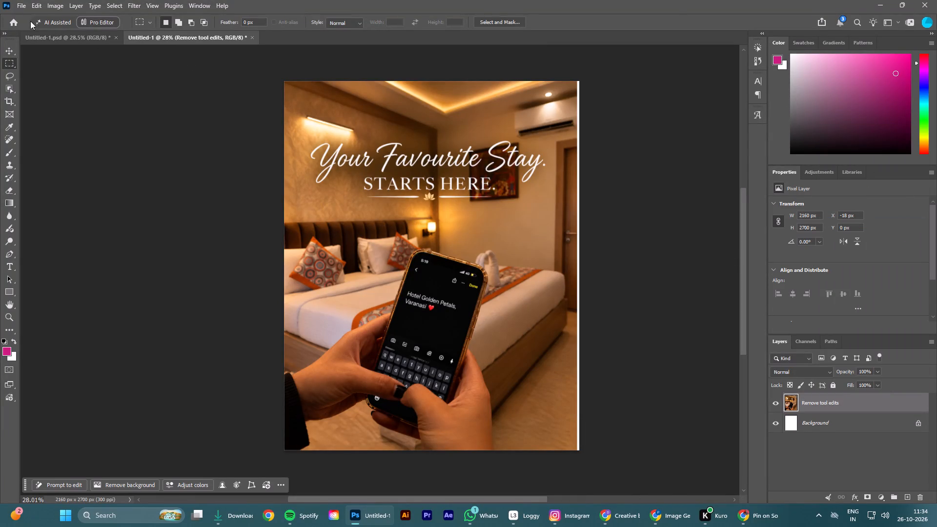
# Stretch the merged poster layer horizontally to the canvas's right edge so it covers the white strip, and deselect it.
pyautogui.click(12, 51)
pyautogui.click(174, 190)
pyautogui.click(532, 278)
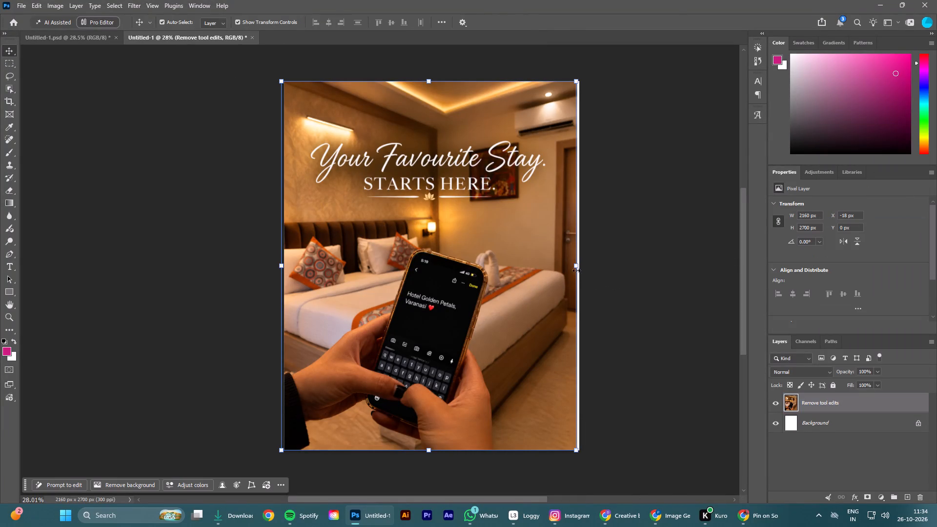
pyautogui.click(575, 270)
pyautogui.click(586, 21)
pyautogui.click(631, 116)
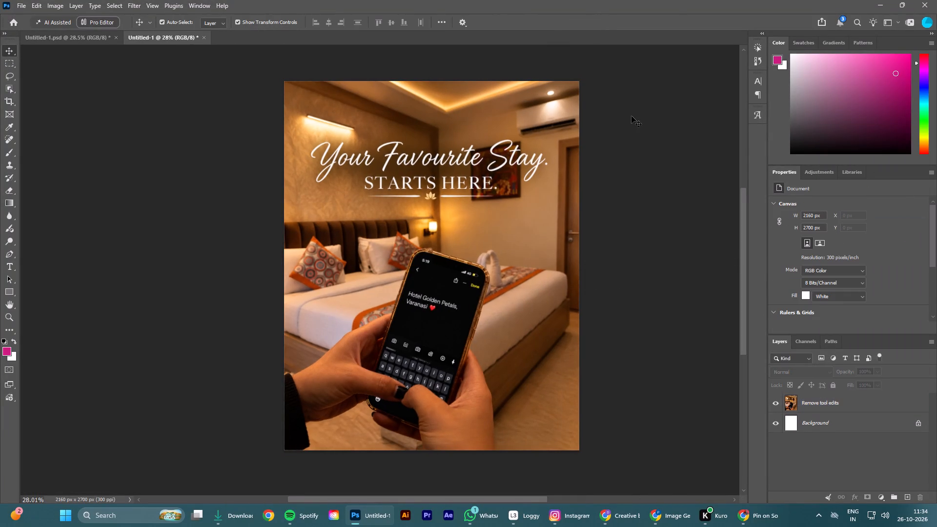
# Look through the recent files on the home screen for an earlier design and return to the poster document.
pyautogui.click(15, 20)
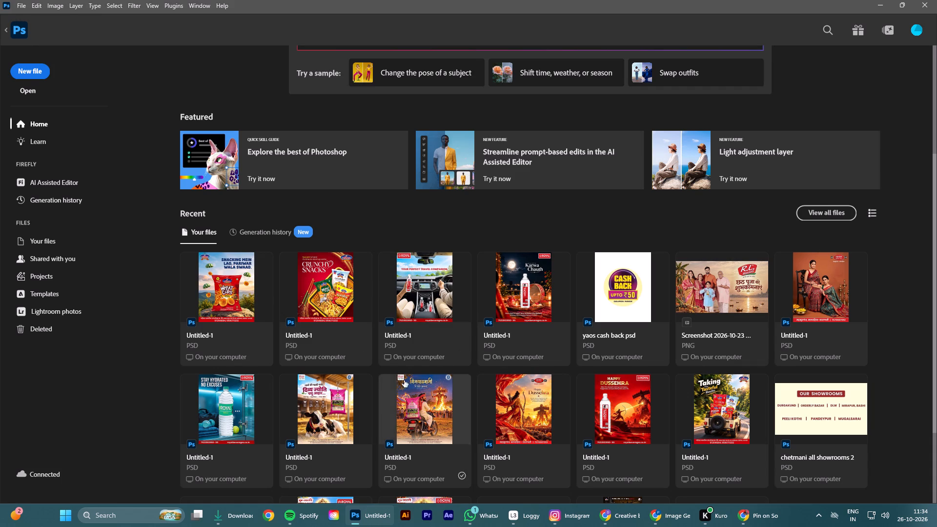
pyautogui.scroll(-7, 581, 372)
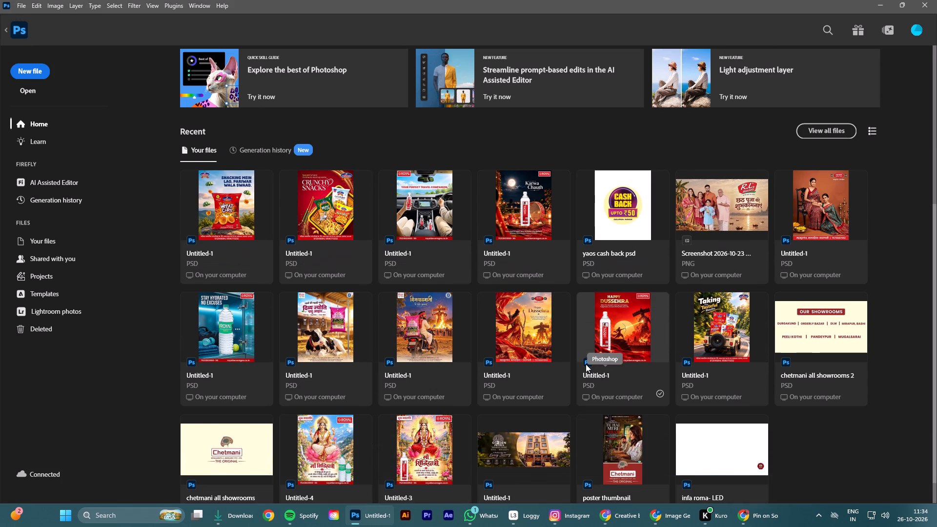
pyautogui.scroll(-11, 586, 364)
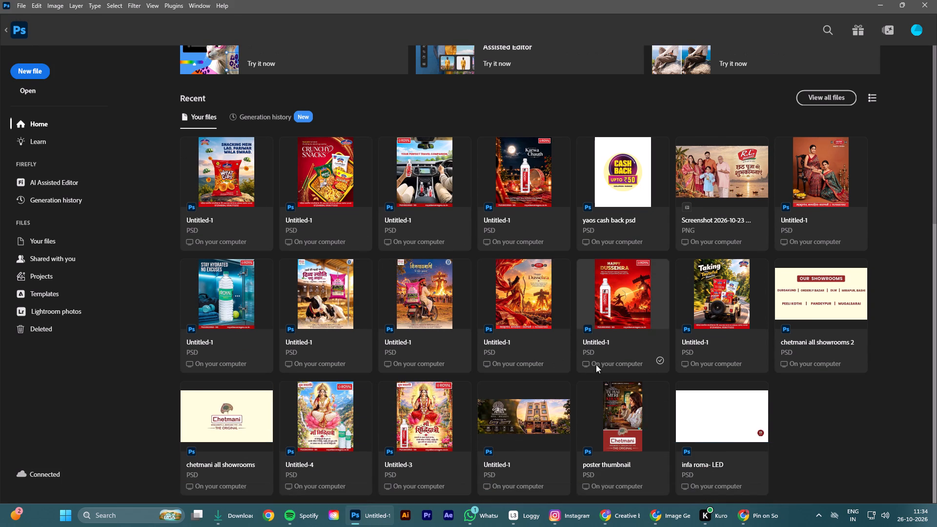
pyautogui.scroll(-8, 607, 371)
pyautogui.scroll(-8, 563, 385)
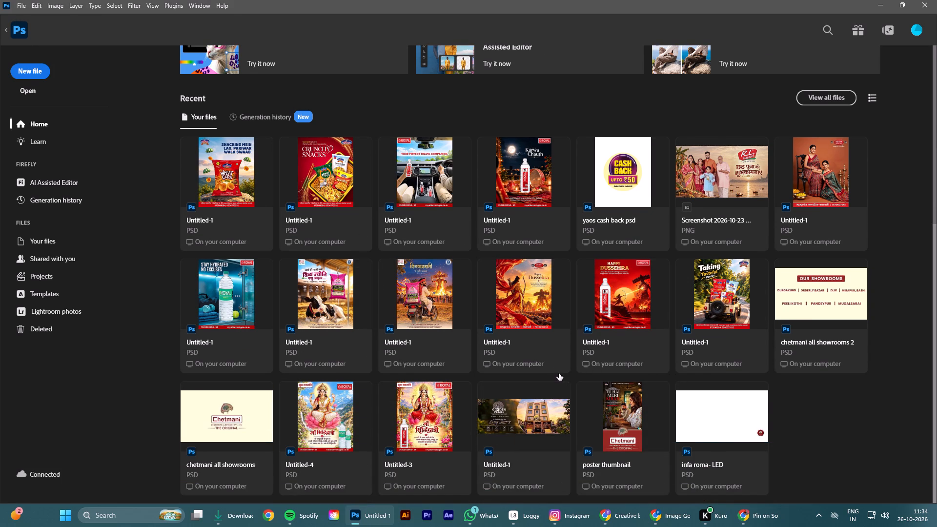
pyautogui.scroll(-7, 559, 373)
pyautogui.scroll(8, 559, 373)
pyautogui.scroll(15, 559, 373)
pyautogui.scroll(4, 205, 188)
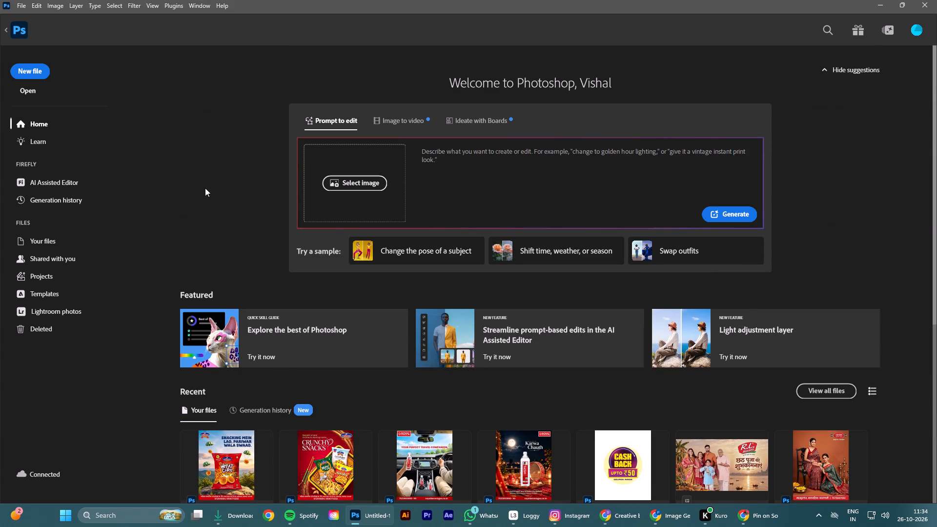
pyautogui.scroll(9, 205, 188)
pyautogui.click(8, 28)
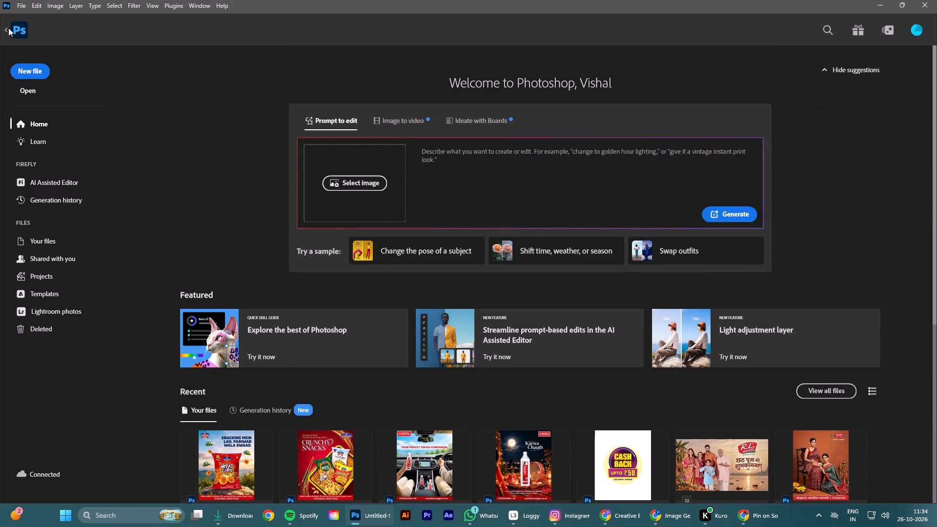
pyautogui.click(5, 30)
pyautogui.click(695, 277)
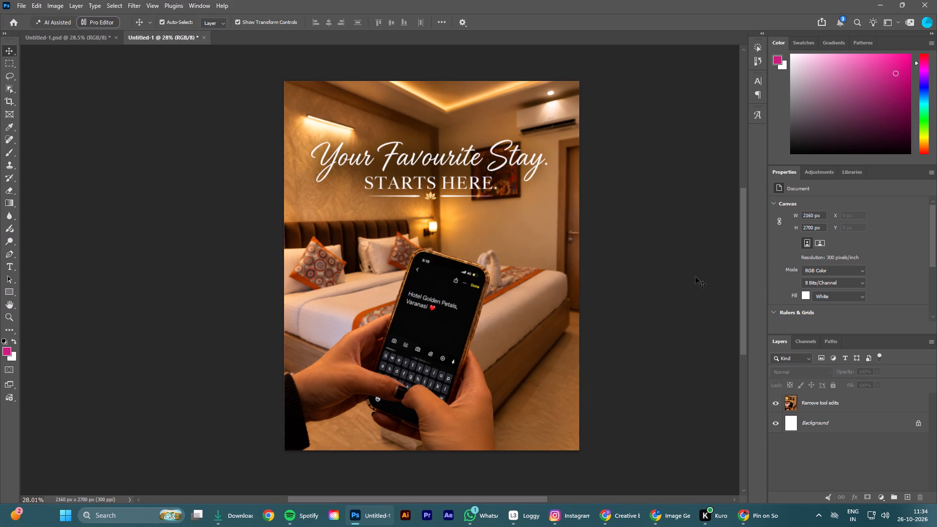
# Check the Weekend pin among the related posts on Pinterest, return to the Hotel Queensland pin, and switch to Instagram's #hotel posts.
pyautogui.click(877, 4)
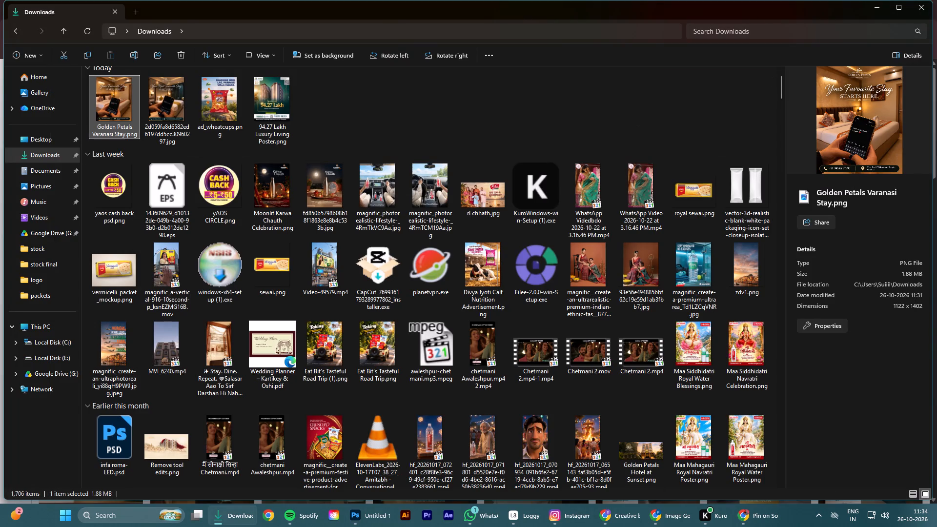
pyautogui.click(876, 5)
pyautogui.click(571, 142)
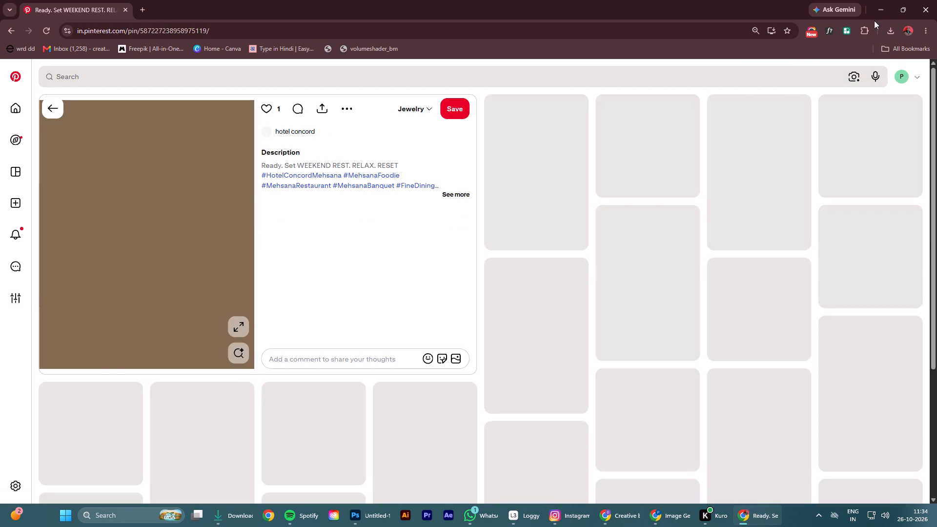
pyautogui.click(14, 31)
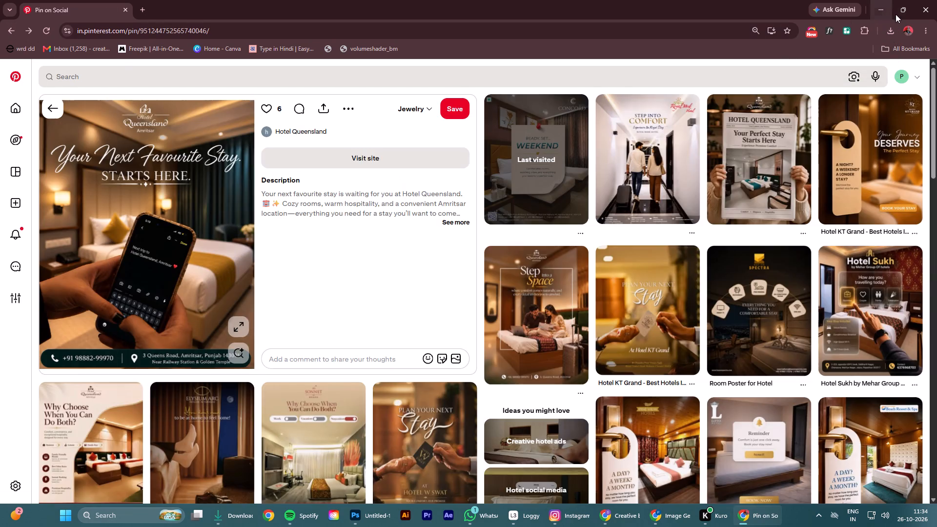
pyautogui.click(887, 9)
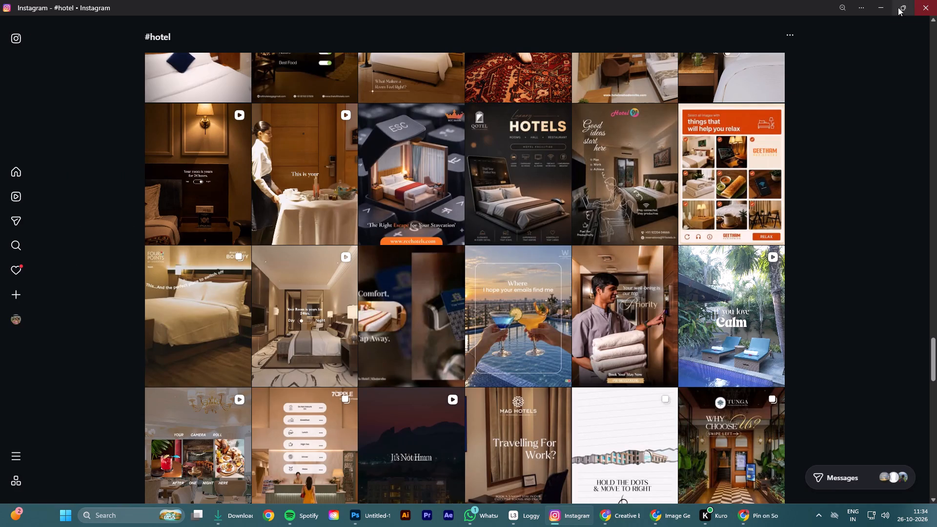
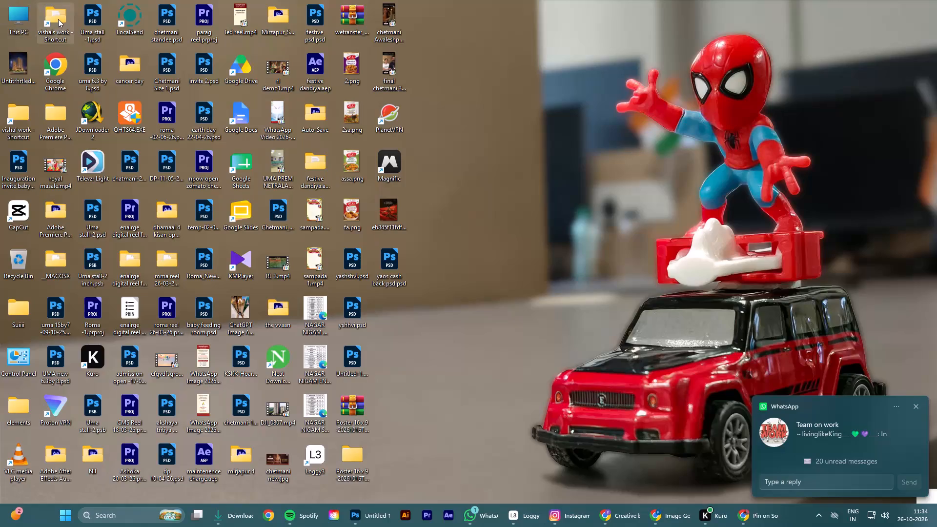
# Open the earlier design Untitled-1.psd from vishal work > golden petals > daily > d13 in Photoshop.
pyautogui.doubleClick(58, 19)
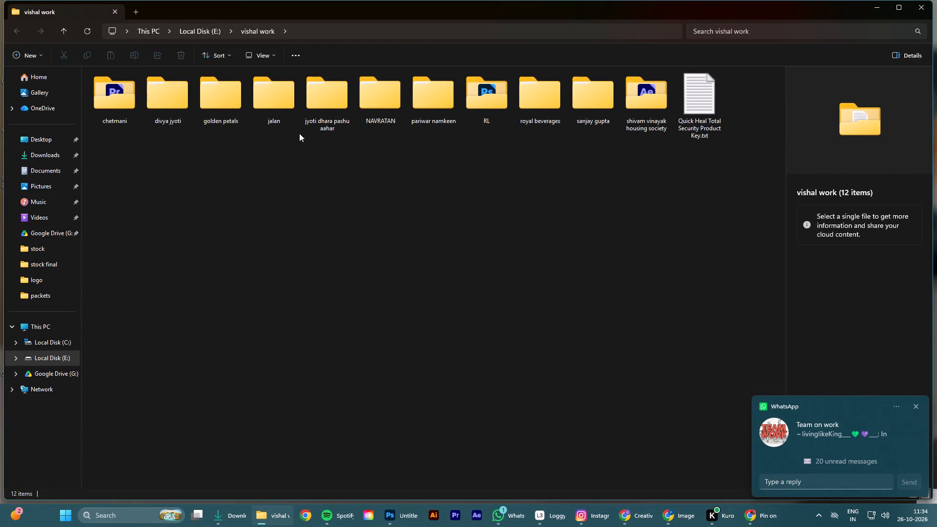
pyautogui.doubleClick(240, 105)
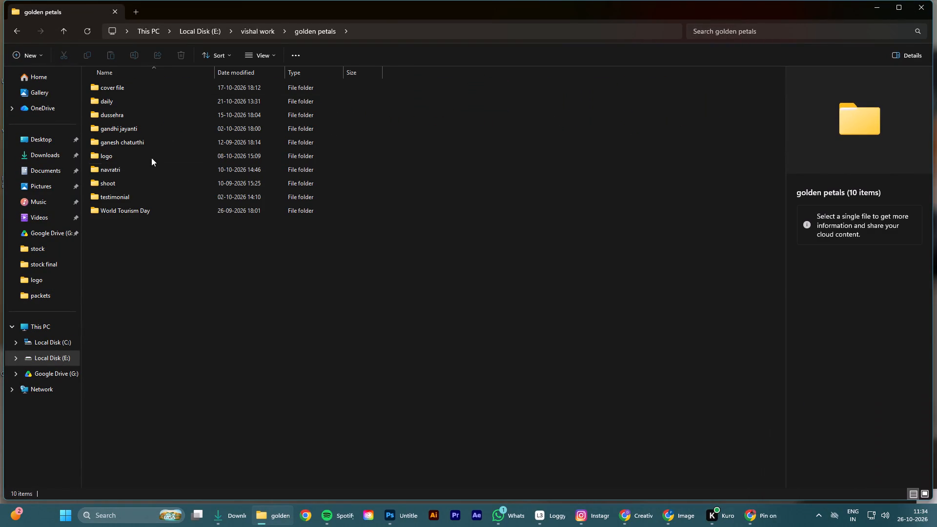
pyautogui.doubleClick(149, 104)
pyautogui.scroll(-5, 116, 277)
pyautogui.doubleClick(120, 264)
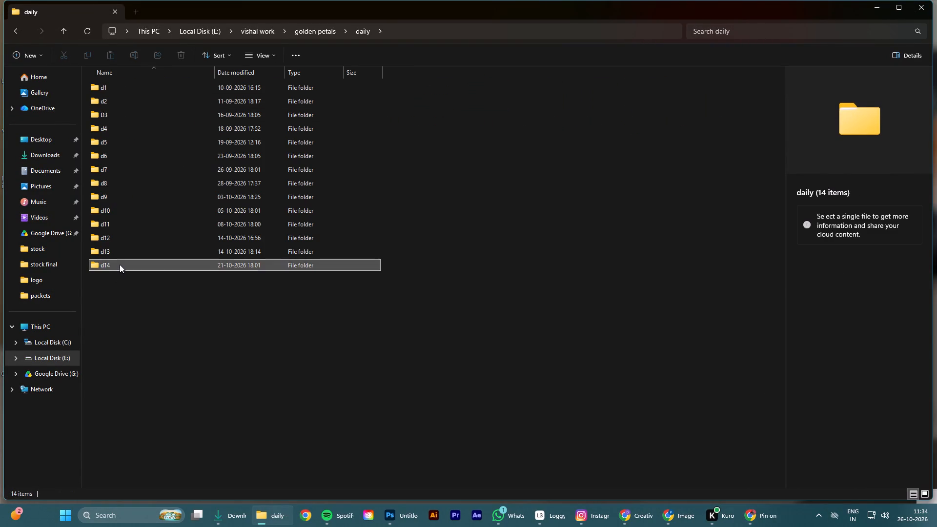
pyautogui.click(16, 32)
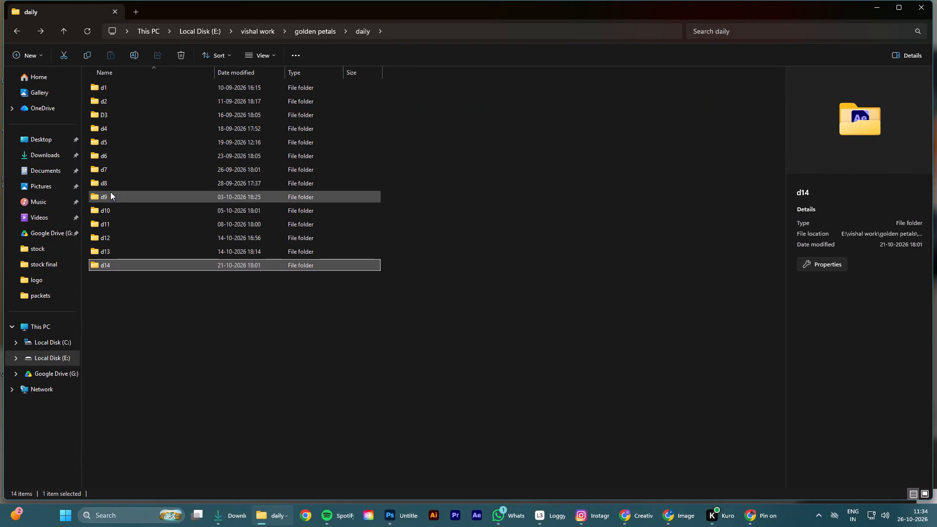
pyautogui.doubleClick(122, 251)
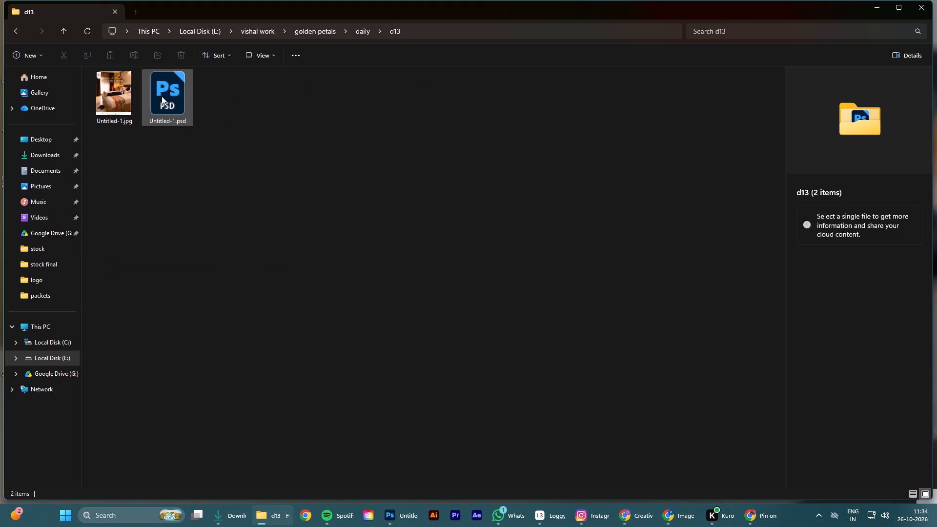
pyautogui.doubleClick(162, 96)
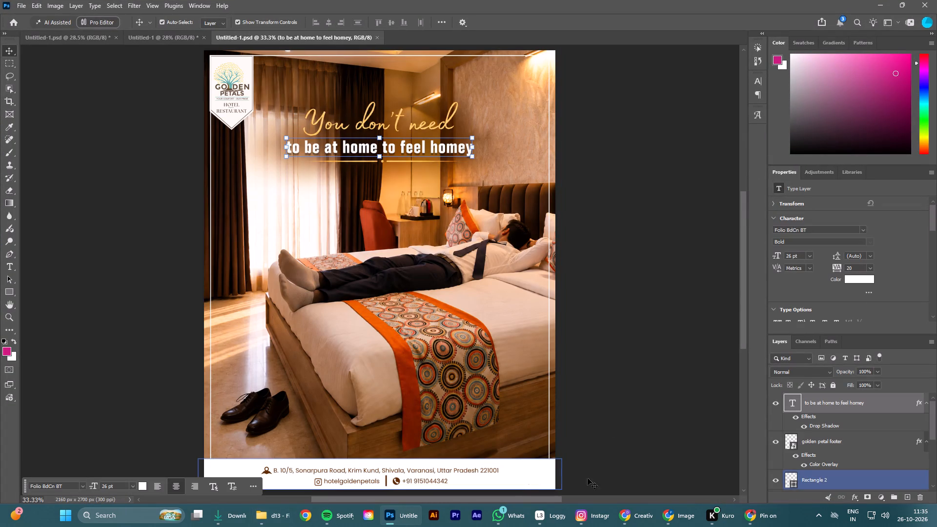
# Select the white footer rectangle and toggle the golden petal footer layer's visibility off and on to identify the footer layers.
pyautogui.click(663, 407)
pyautogui.scroll(-3, 663, 407)
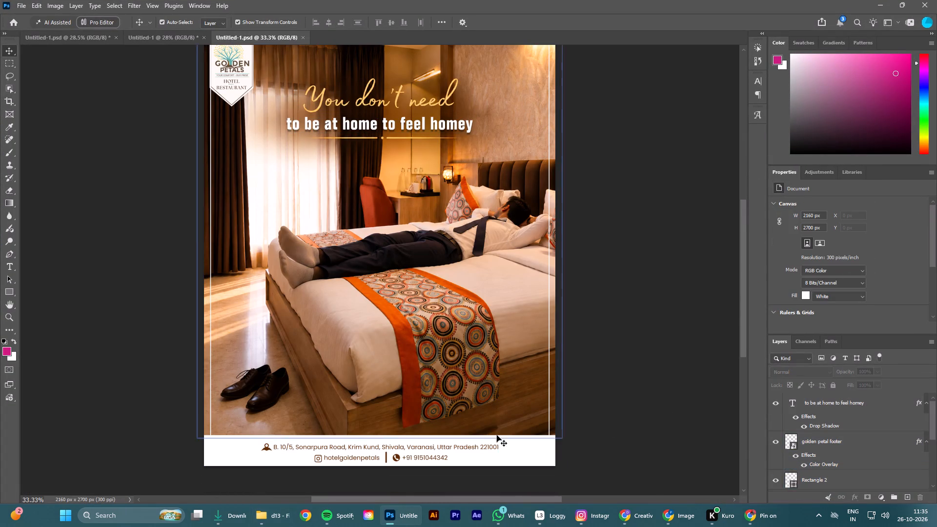
pyautogui.click(537, 449)
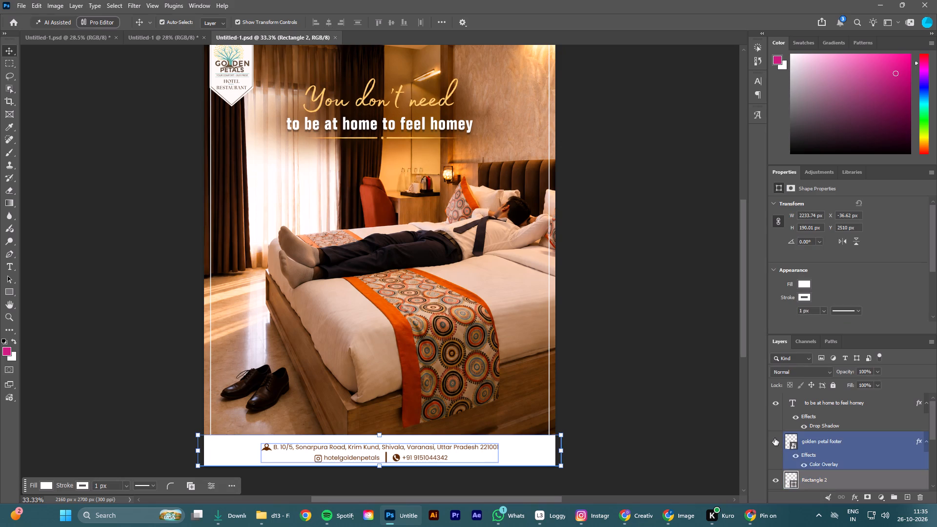
pyautogui.click(774, 438)
pyautogui.click(774, 438)
pyautogui.click(774, 438)
pyautogui.click(774, 438)
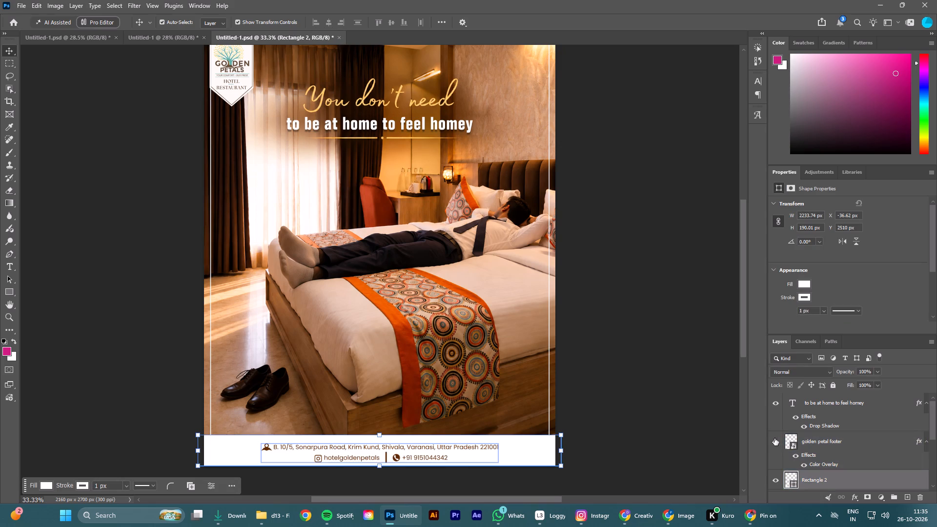
pyautogui.scroll(1, 833, 456)
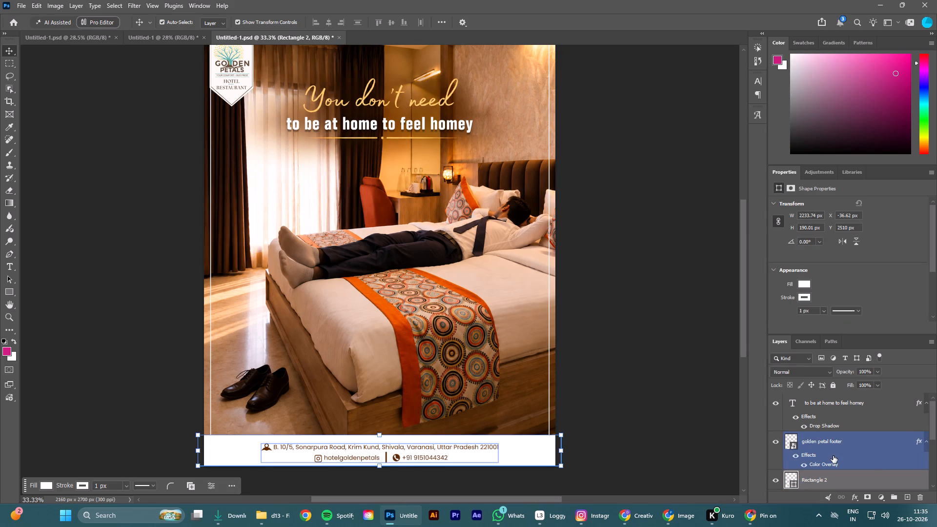
# Examine the "You don't need to be at home to feel homey" poster's layer stack, briefly hiding and reshowing the Remove tool edits photo layer.
pyautogui.scroll(4, 833, 456)
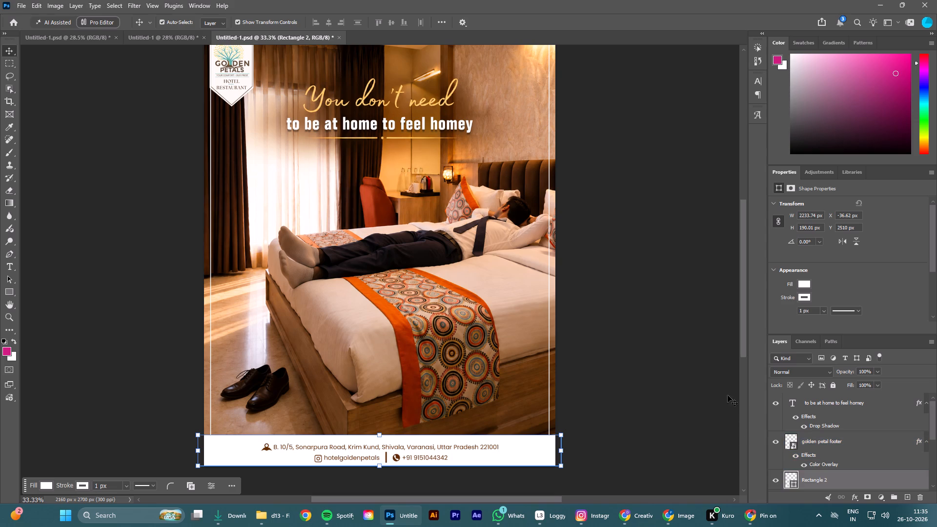
pyautogui.click(720, 368)
pyautogui.scroll(2, 705, 418)
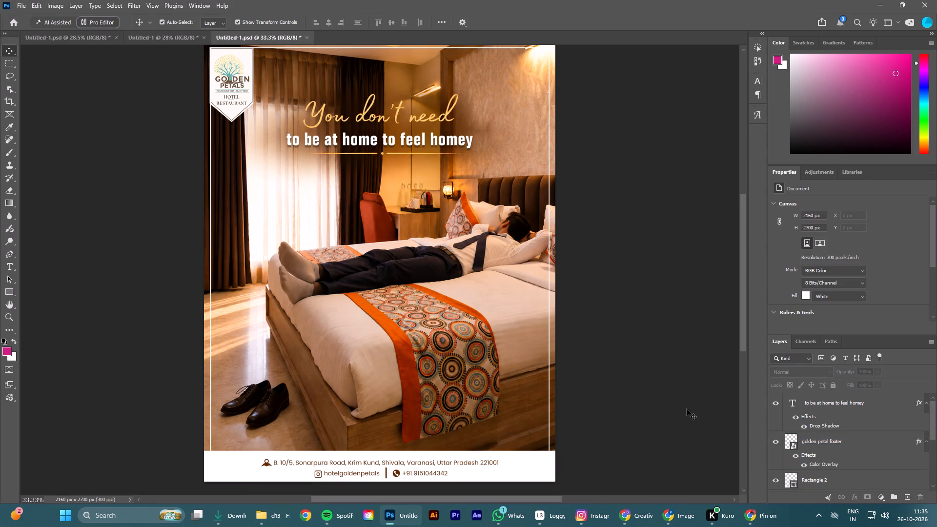
pyautogui.keyDown('alt'); pyautogui.scroll(-2, 687, 409); pyautogui.keyUp('alt')
pyautogui.click(644, 428)
pyautogui.scroll(-2, 827, 476)
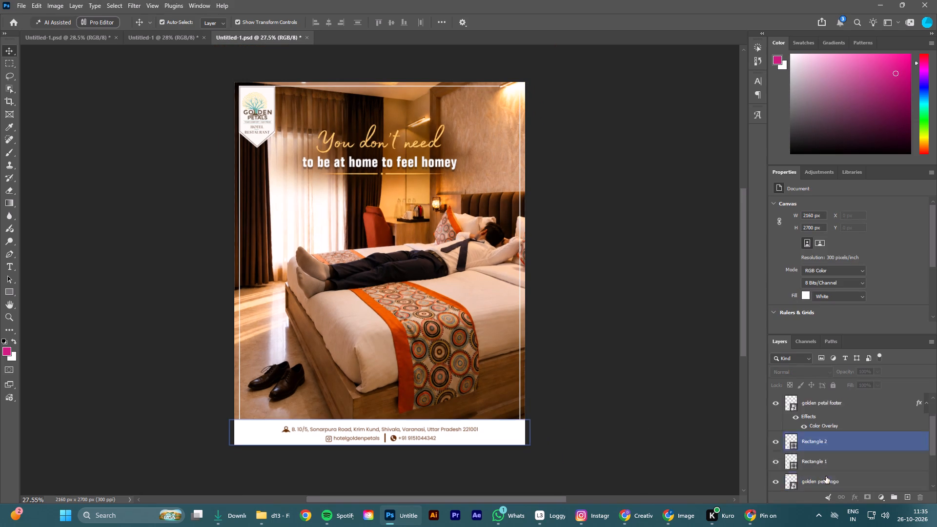
pyautogui.scroll(-1, 826, 476)
pyautogui.click(777, 431)
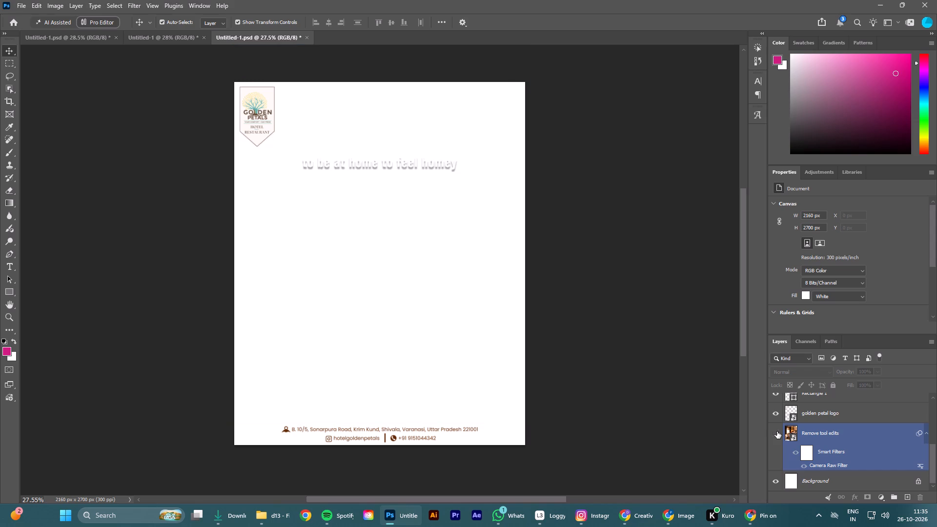
pyautogui.click(777, 431)
pyautogui.click(688, 390)
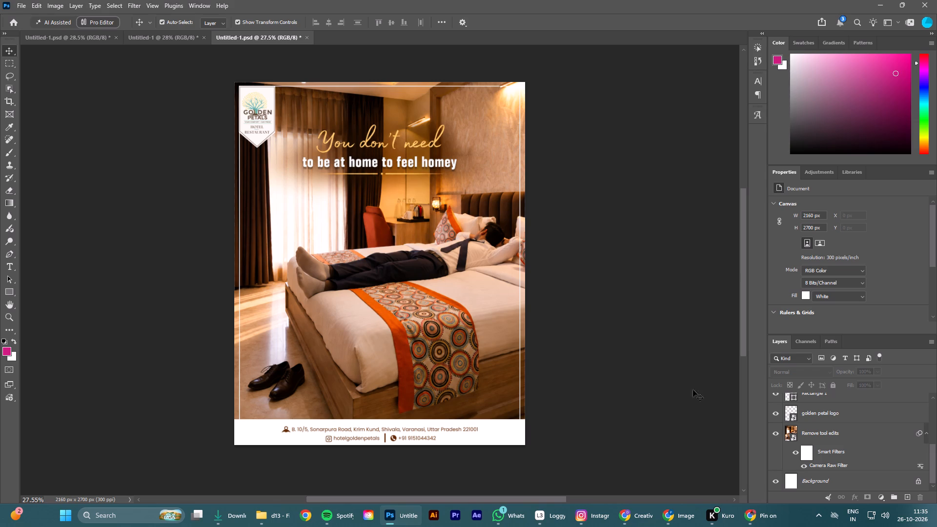
# Select the white footer rectangle, Rectangle 2, behind the hotel's contact details.
pyautogui.click(502, 434)
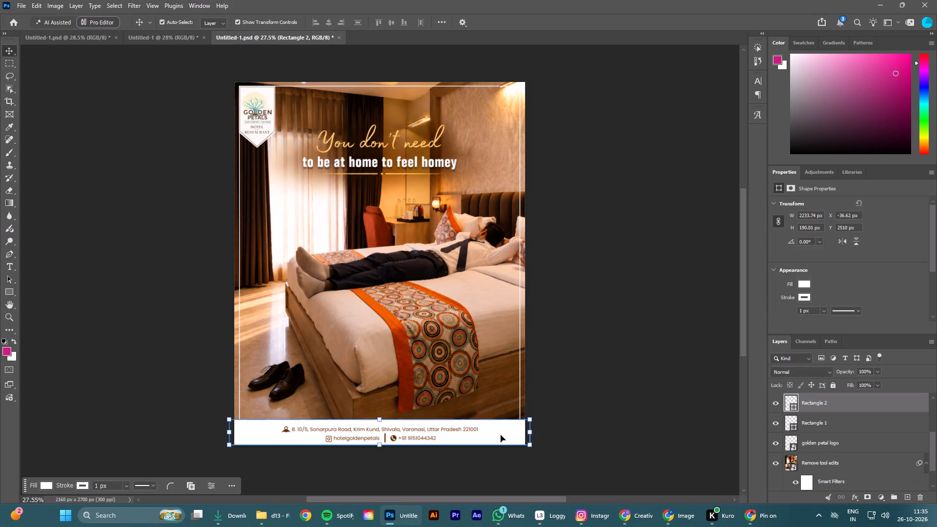
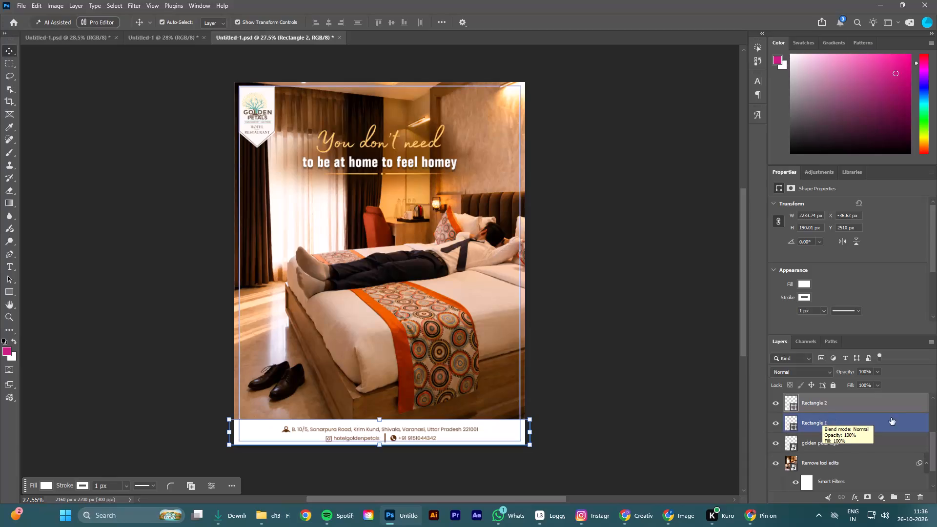
# Examine how the footer is built by toggling the visibility of the Rectangle 2 and golden petal footer layers.
pyautogui.doubleClick(775, 401)
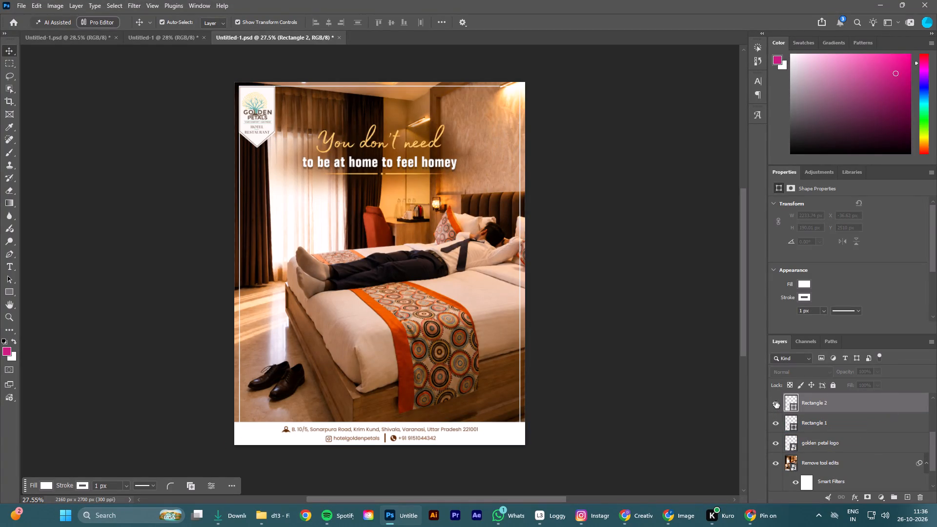
pyautogui.click(775, 401)
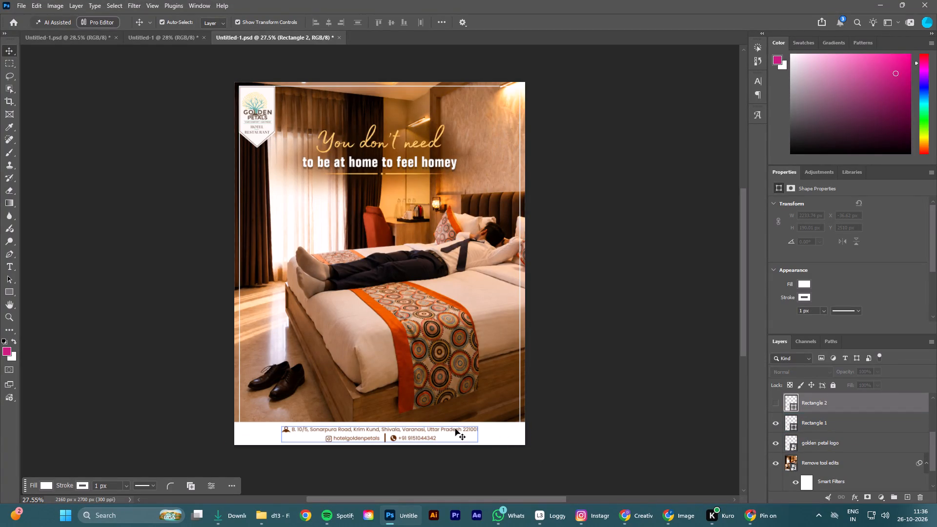
pyautogui.click(509, 430)
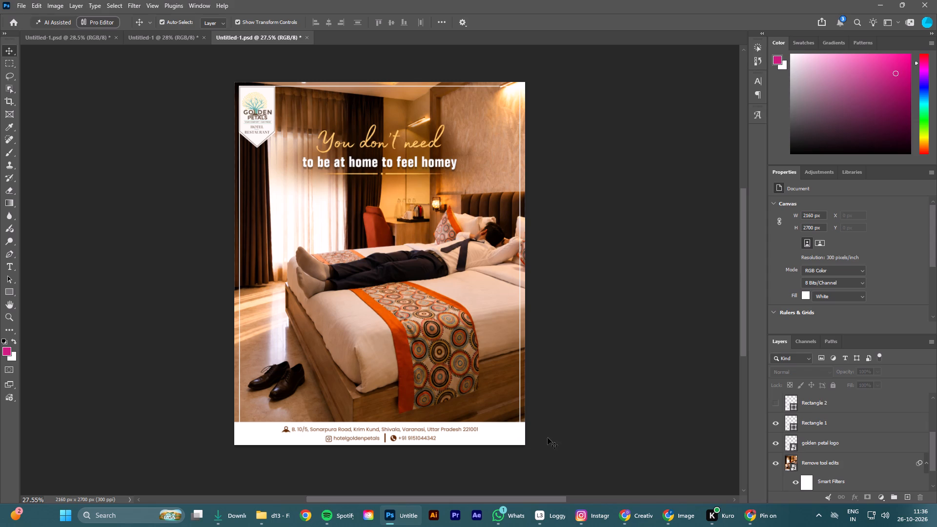
pyautogui.click(552, 433)
pyautogui.click(469, 429)
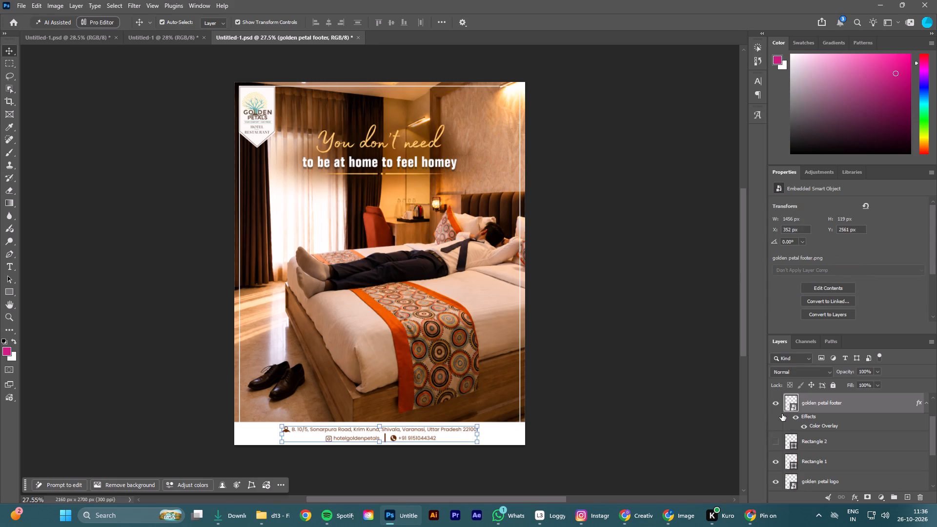
pyautogui.doubleClick(776, 405)
pyautogui.scroll(5, 823, 422)
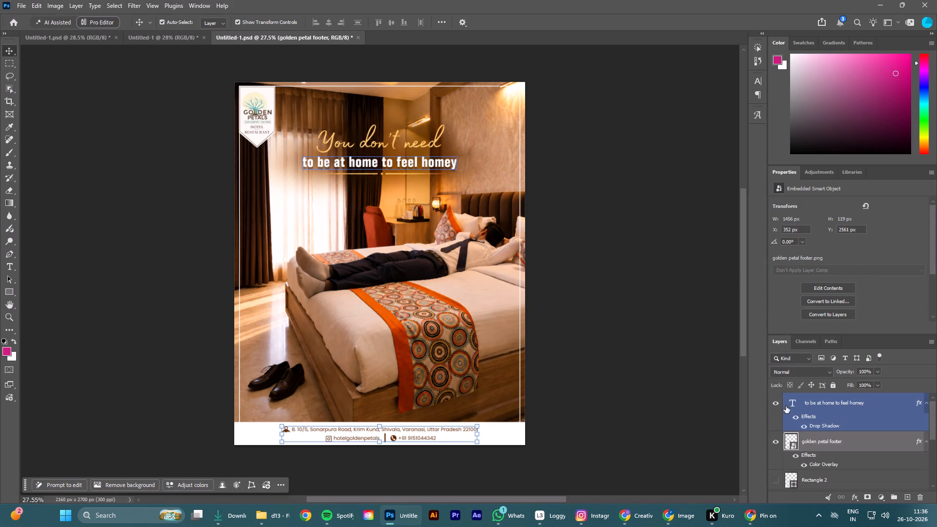
pyautogui.doubleClick(776, 442)
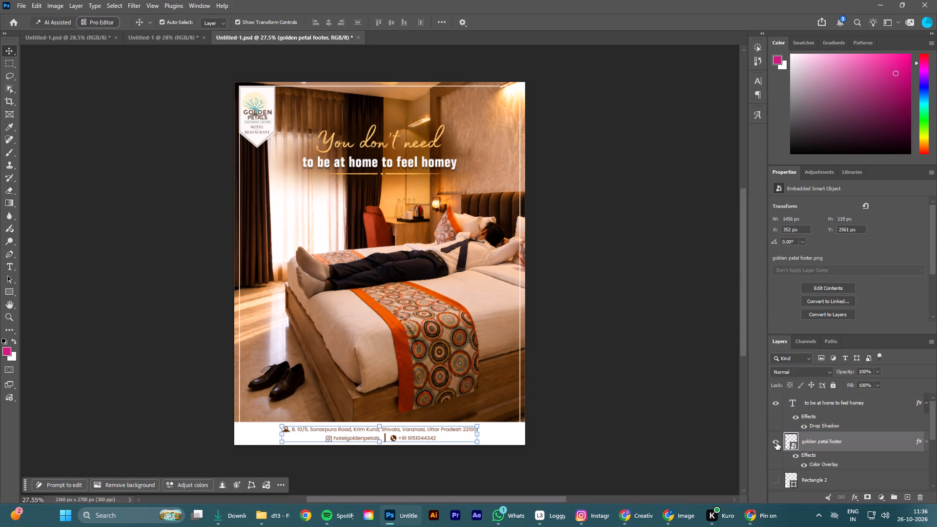
# Reshow Rectangle 2 and copy the golden petal footer, Rectangle 2, Rectangle 1 and golden petal logo layers together.
pyautogui.click(823, 443)
pyautogui.click(774, 479)
pyautogui.click(774, 479)
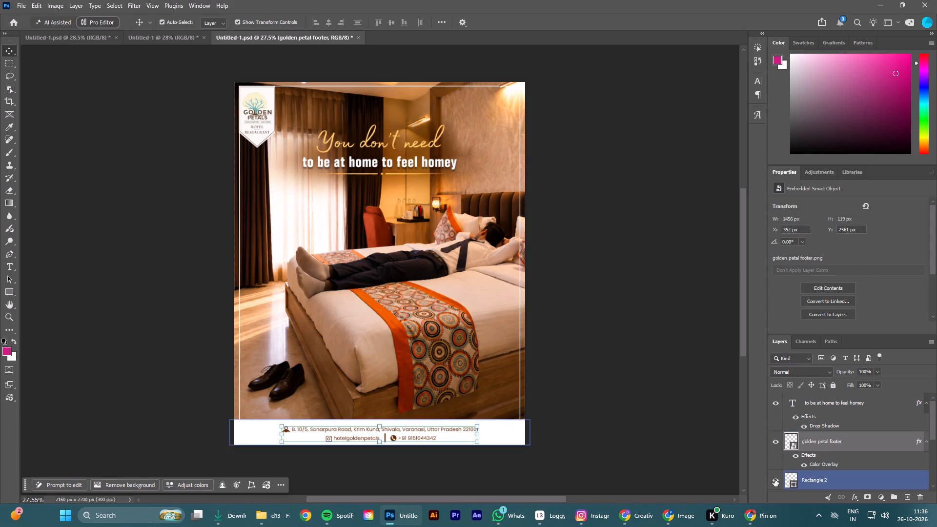
pyautogui.click(774, 479)
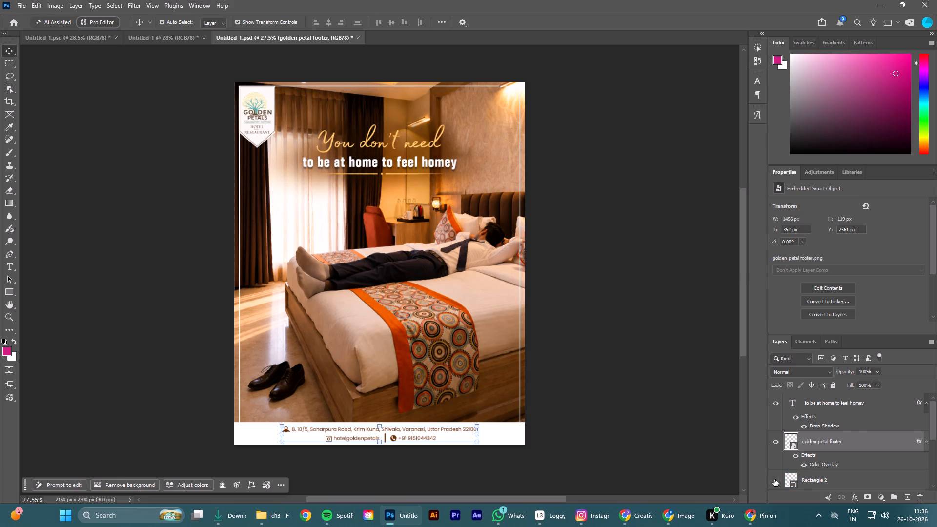
pyautogui.keyDown('ctrl'); pyautogui.click(841, 476); pyautogui.keyUp('ctrl')
pyautogui.scroll(-2, 845, 452)
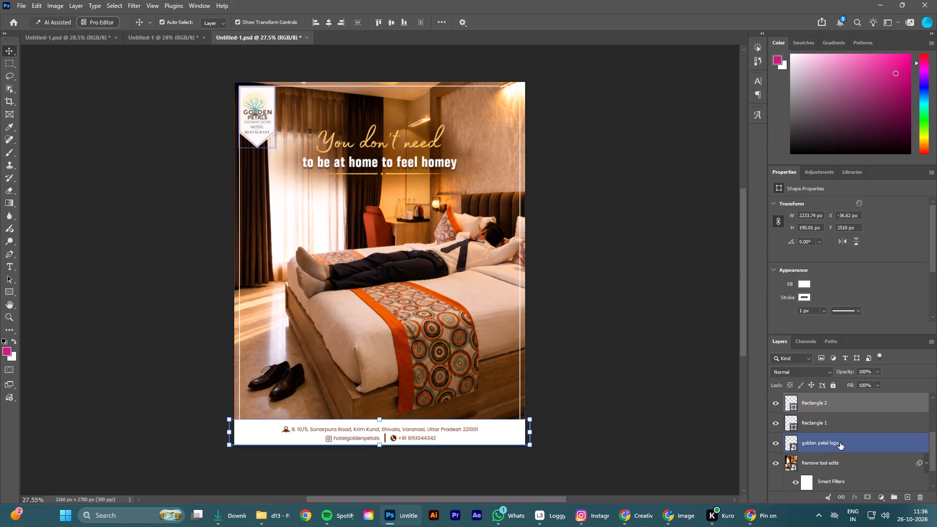
pyautogui.scroll(1, 850, 426)
pyautogui.scroll(-1, 857, 429)
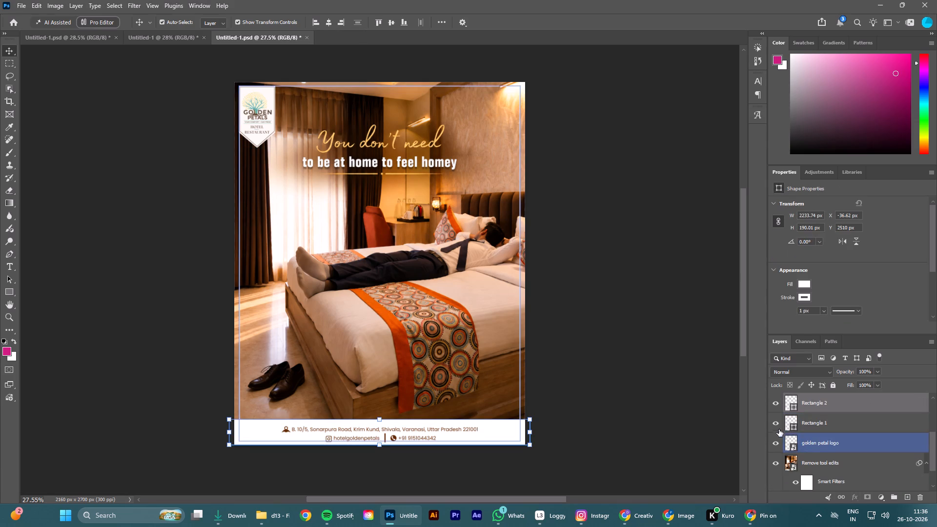
pyautogui.doubleClick(774, 425)
pyautogui.keyDown('ctrl'); pyautogui.click(854, 431); pyautogui.keyUp('ctrl')
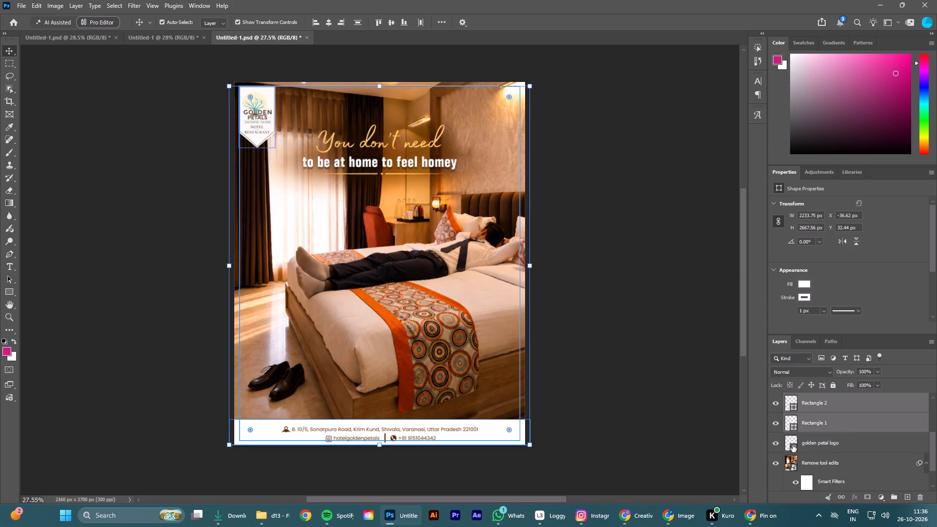
pyautogui.click(775, 441)
pyautogui.click(773, 440)
pyautogui.keyDown('ctrl'); pyautogui.click(826, 444); pyautogui.keyUp('ctrl')
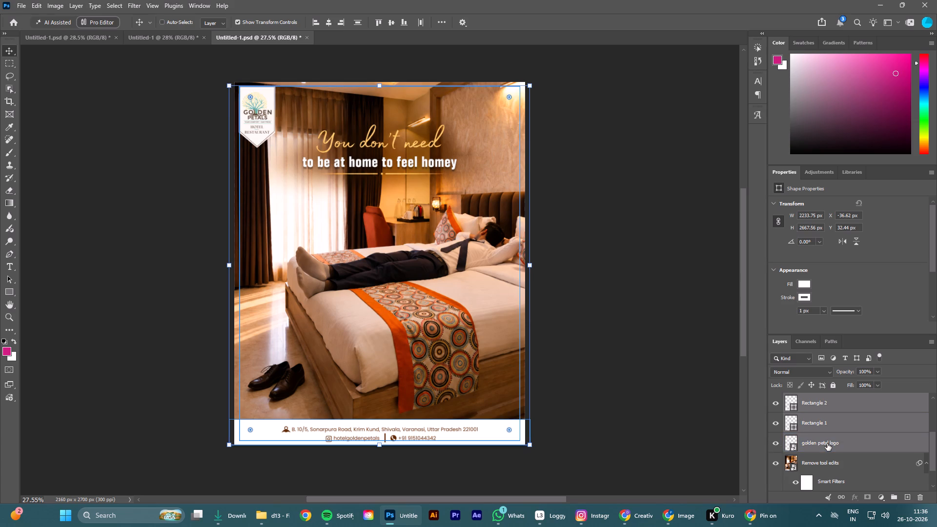
pyautogui.hotkey('ctrl', 'c')
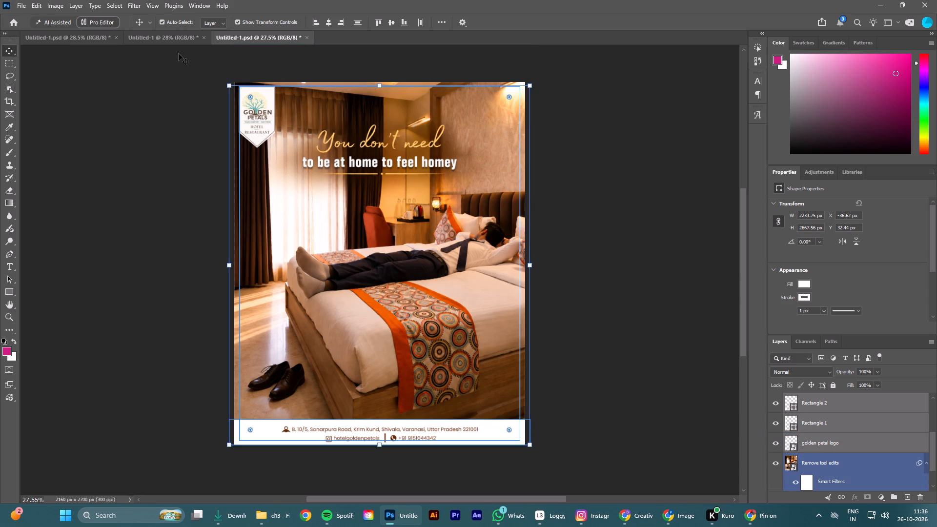
# Paste the copied branding layers in place into the "Your Favourite Stay. STARTS HERE." poster.
pyautogui.click(166, 41)
pyautogui.hotkey('ctrl', 'shift', 'v')
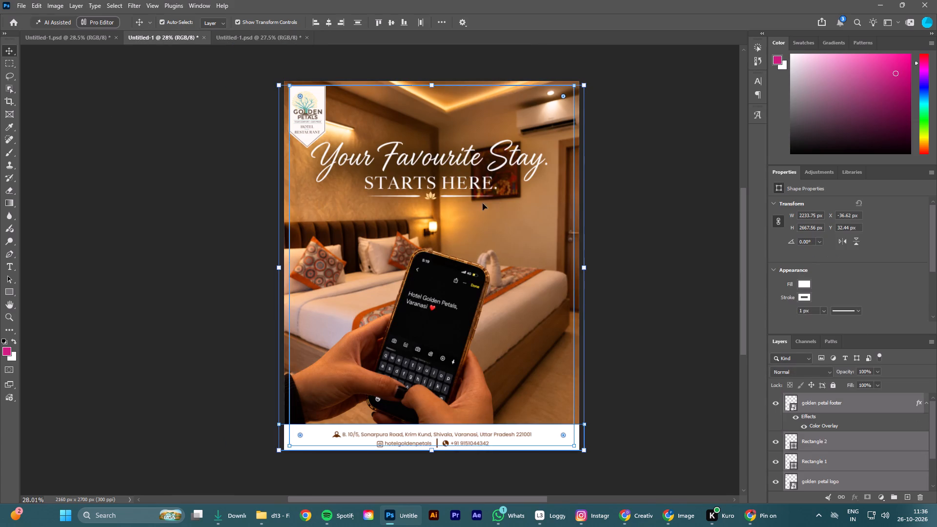
pyautogui.click(657, 180)
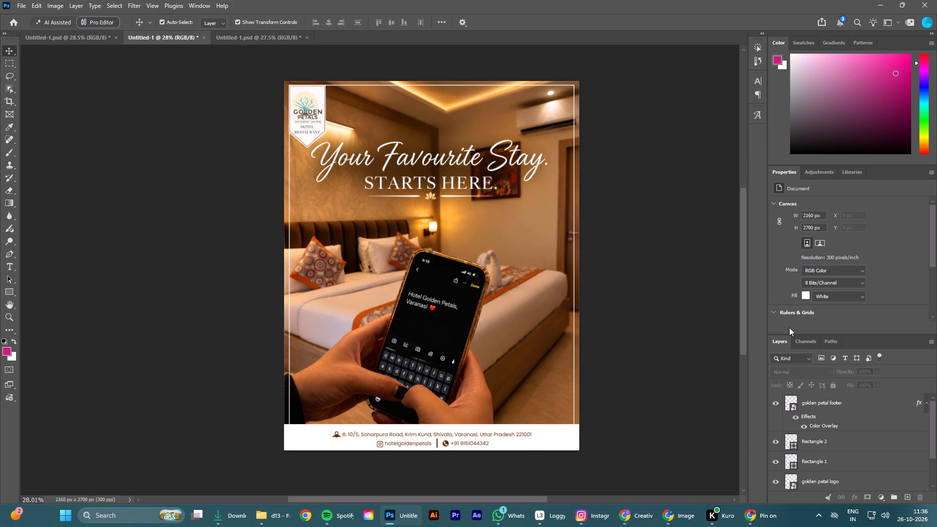
# Identify the pasted layers by toggling their visibility, and select the golden petal logo and the Rectangle 1 frame together.
pyautogui.doubleClick(775, 461)
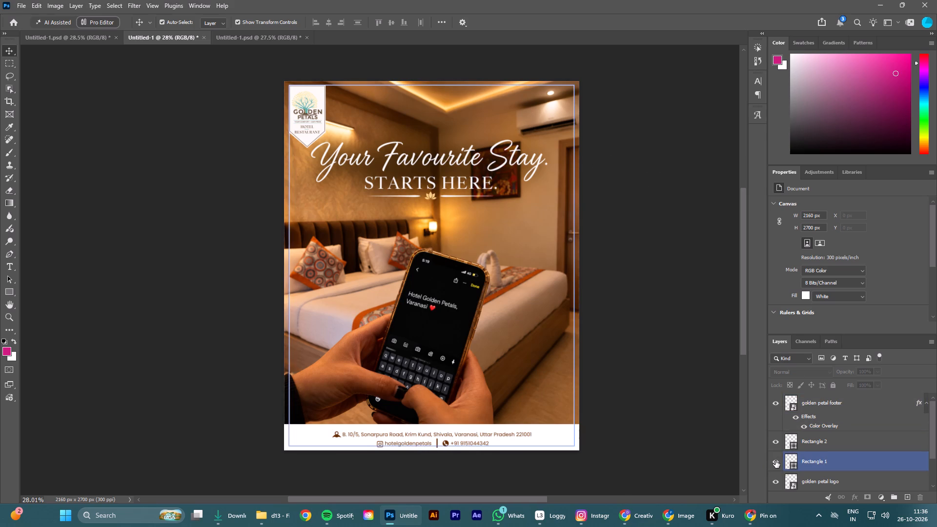
pyautogui.doubleClick(771, 443)
pyautogui.click(687, 437)
pyautogui.doubleClick(777, 481)
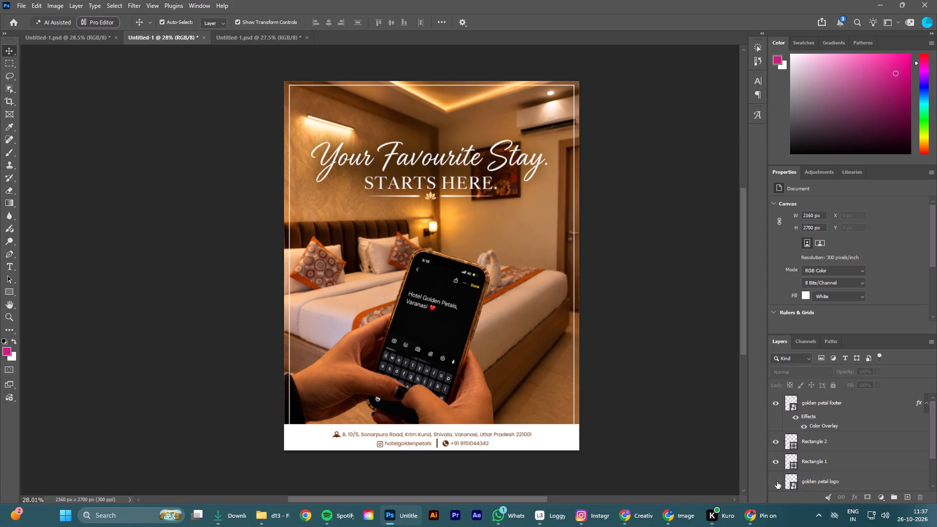
pyautogui.click(805, 478)
pyautogui.doubleClick(776, 463)
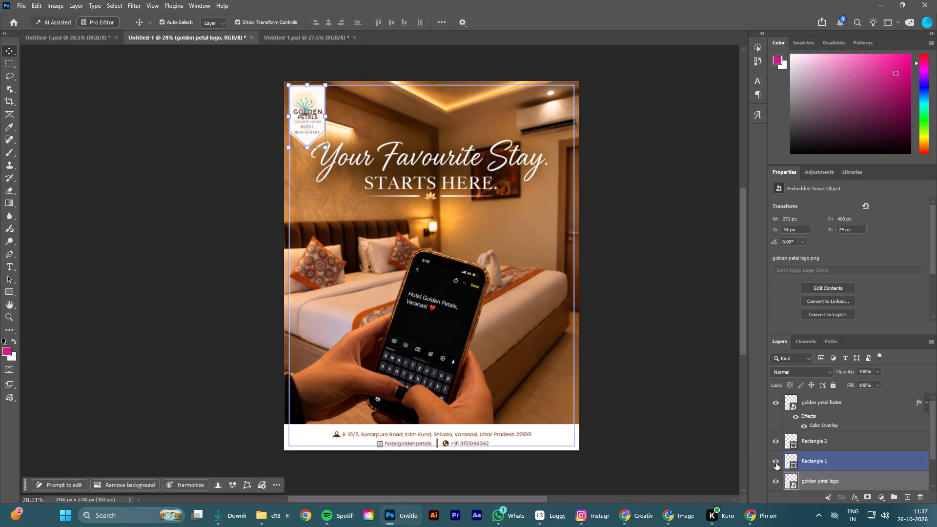
pyautogui.keyDown('ctrl'); pyautogui.click(802, 461); pyautogui.keyUp('ctrl')
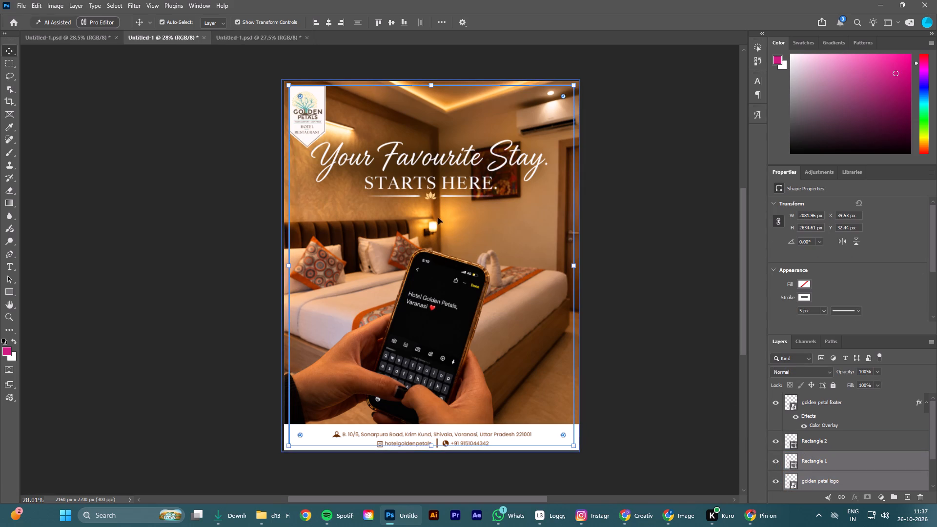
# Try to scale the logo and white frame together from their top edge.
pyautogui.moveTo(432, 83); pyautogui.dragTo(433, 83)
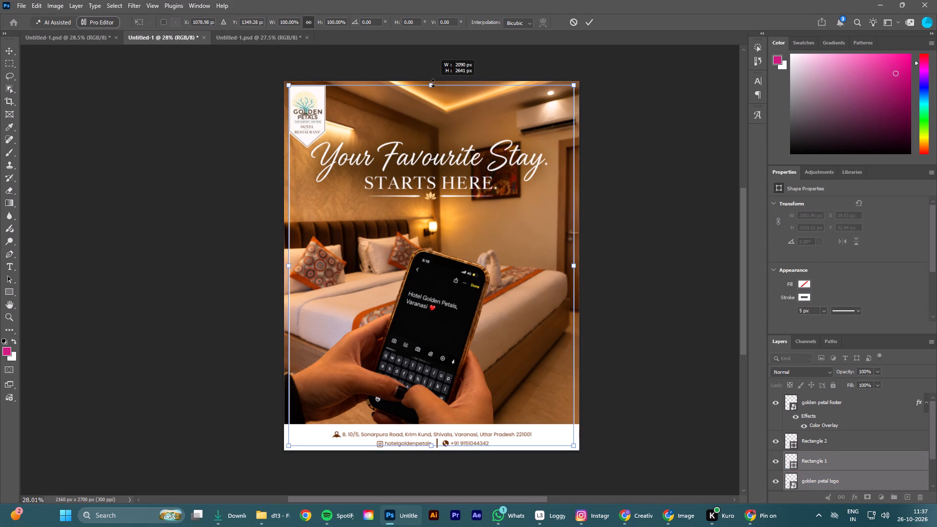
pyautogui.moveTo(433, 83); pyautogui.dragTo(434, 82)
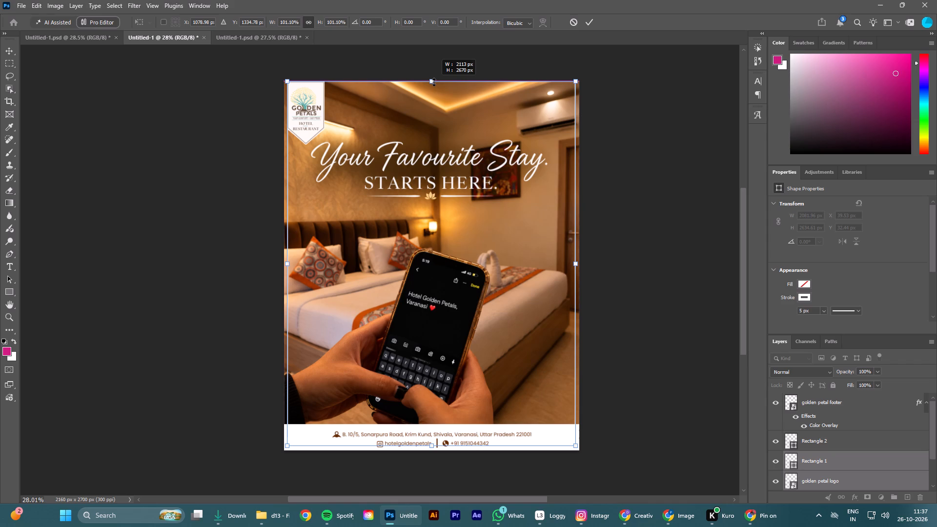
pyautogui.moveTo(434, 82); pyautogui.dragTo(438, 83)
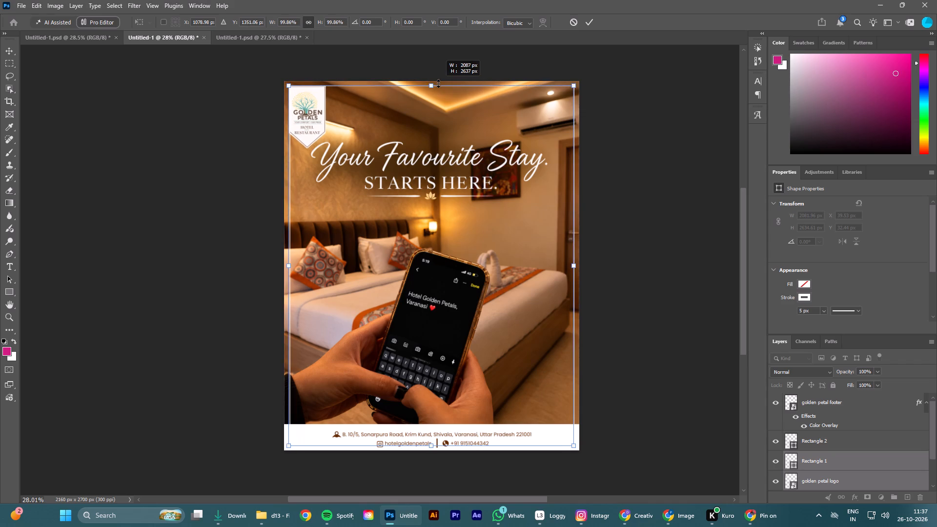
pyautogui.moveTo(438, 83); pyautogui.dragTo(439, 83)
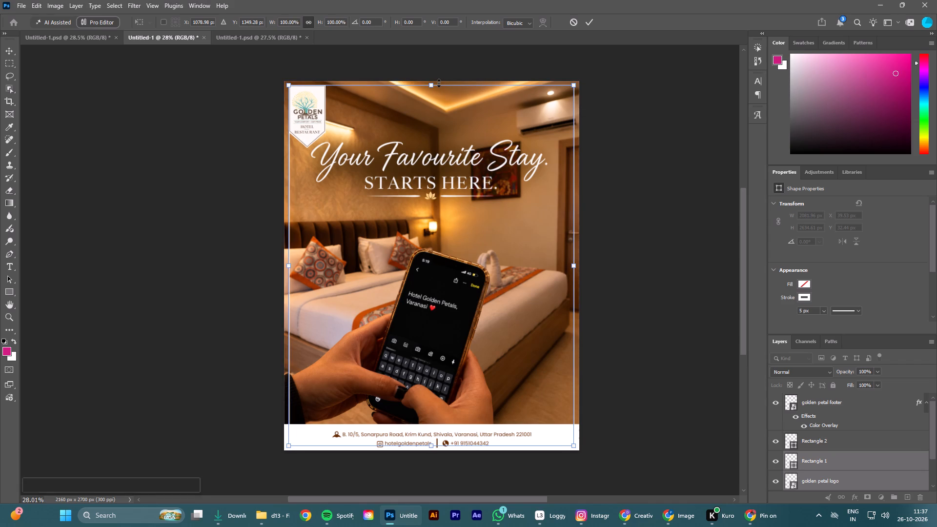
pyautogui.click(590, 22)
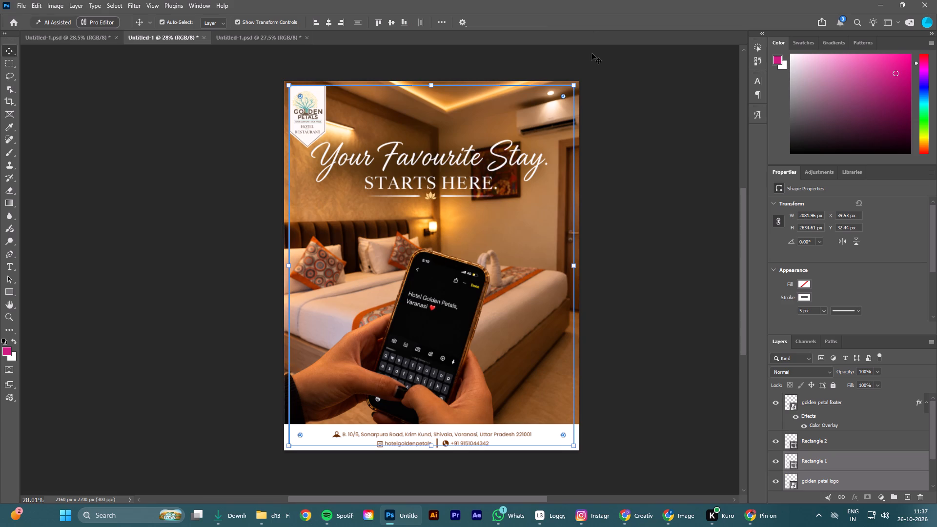
# Nudge the logo and white frame up together until the frame's Y position is 23.44 px, and deselect them.
pyautogui.press('Up')
pyautogui.press('Up')
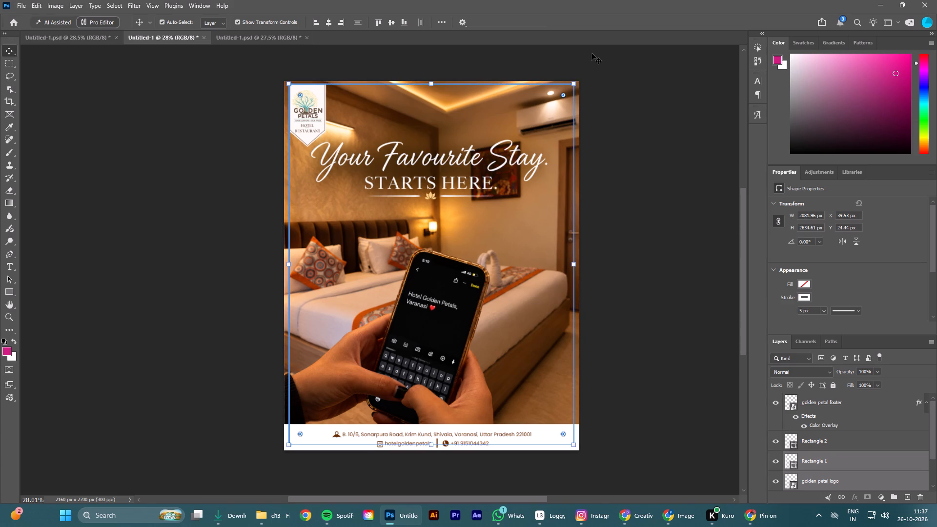
pyautogui.press('Up')
pyautogui.press('Down')
pyautogui.click(620, 83)
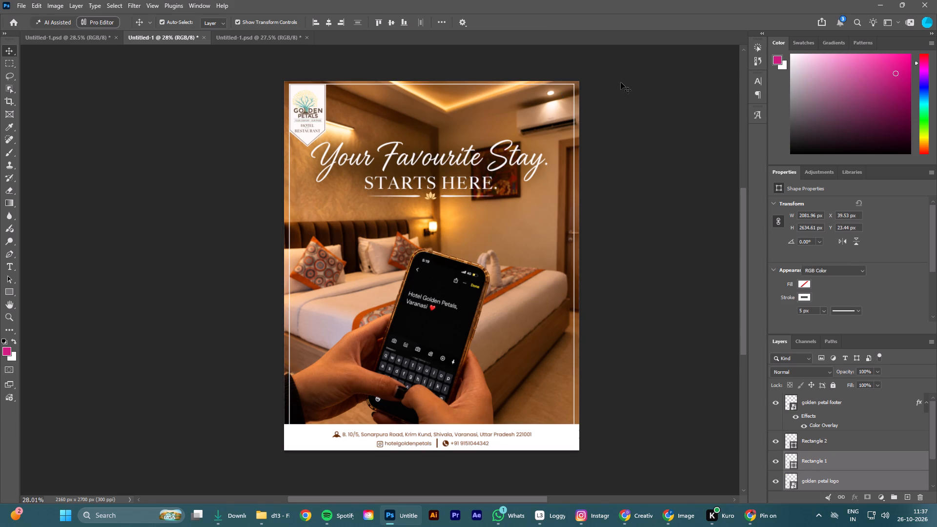
pyautogui.click(647, 129)
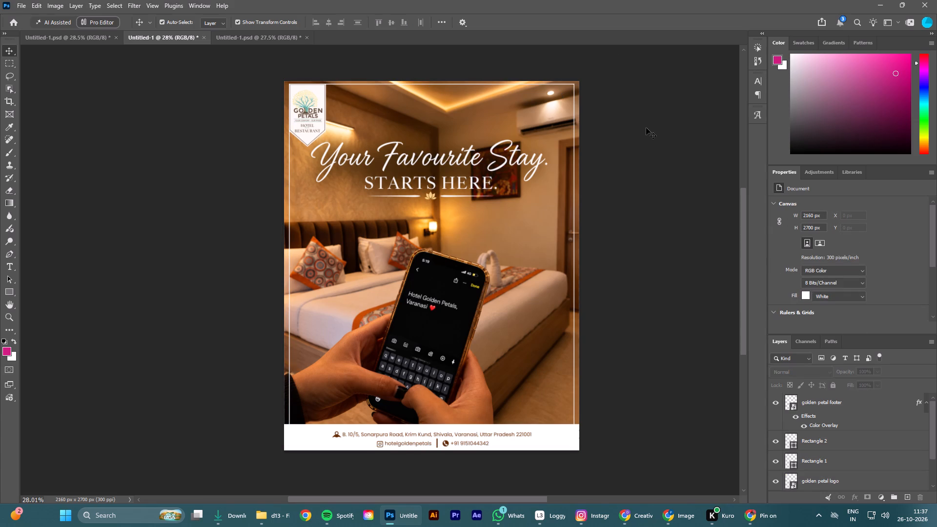
pyautogui.click(646, 145)
# Nudge the white footer rectangle, Rectangle 2, down to a Y position of about 2525 px and deselect it.
pyautogui.scroll(1, 661, 168)
pyautogui.click(646, 344)
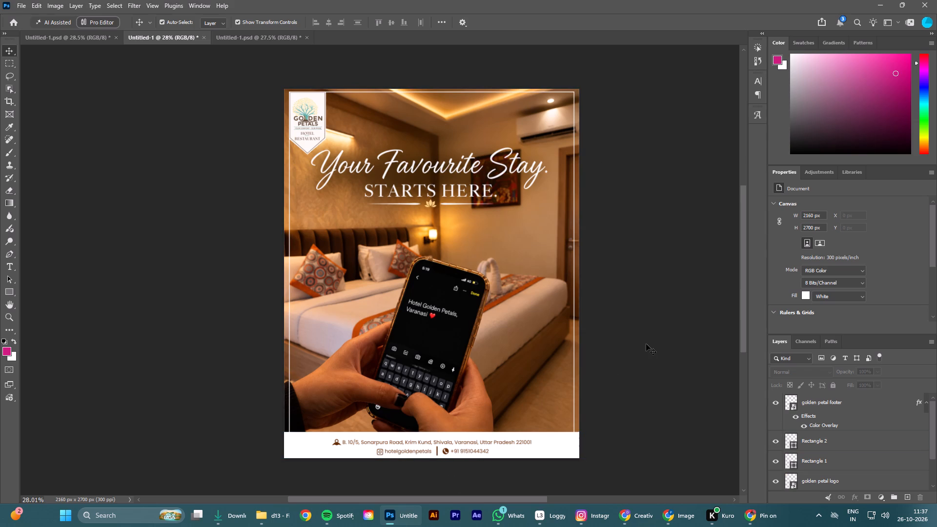
pyautogui.click(459, 443)
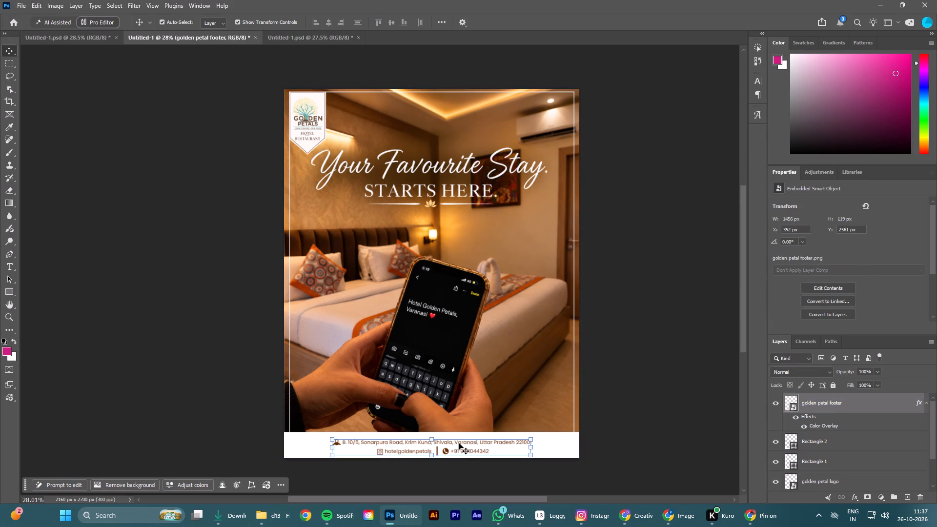
pyautogui.click(685, 399)
pyautogui.click(560, 444)
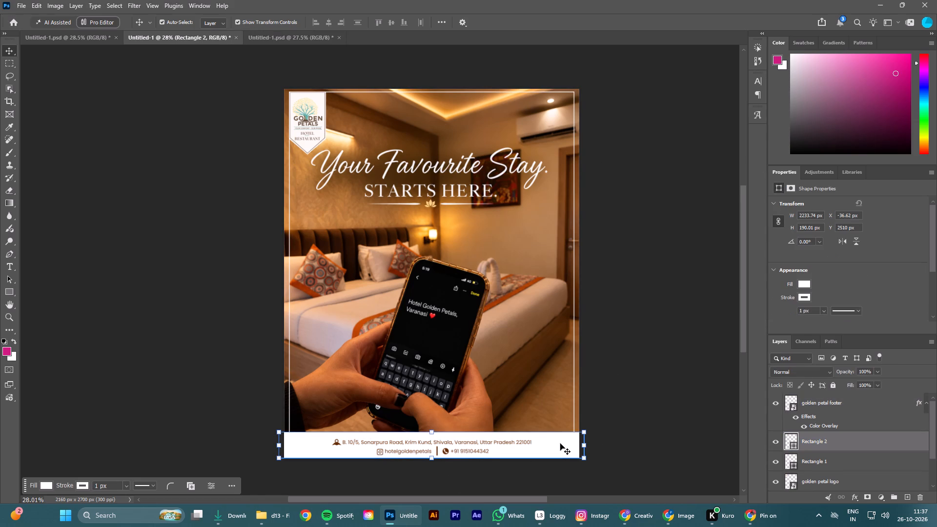
pyautogui.press('Down')
pyautogui.press('Down')
pyautogui.press('Down')
pyautogui.press('Down')
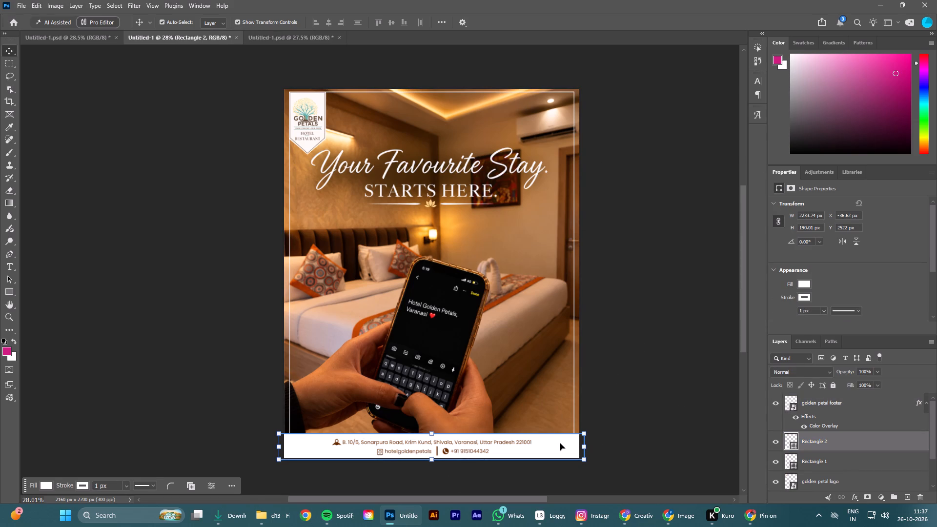
pyautogui.press('Down')
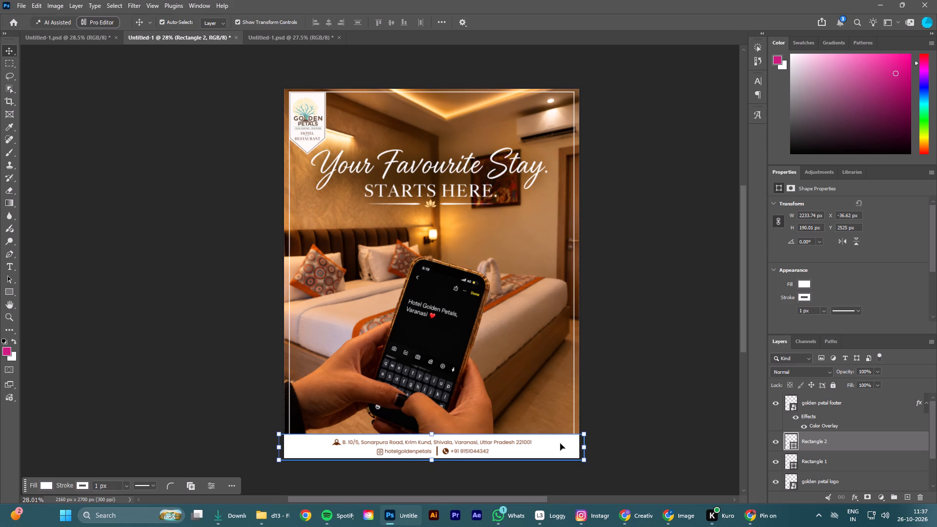
pyautogui.press('Down')
pyautogui.click(658, 385)
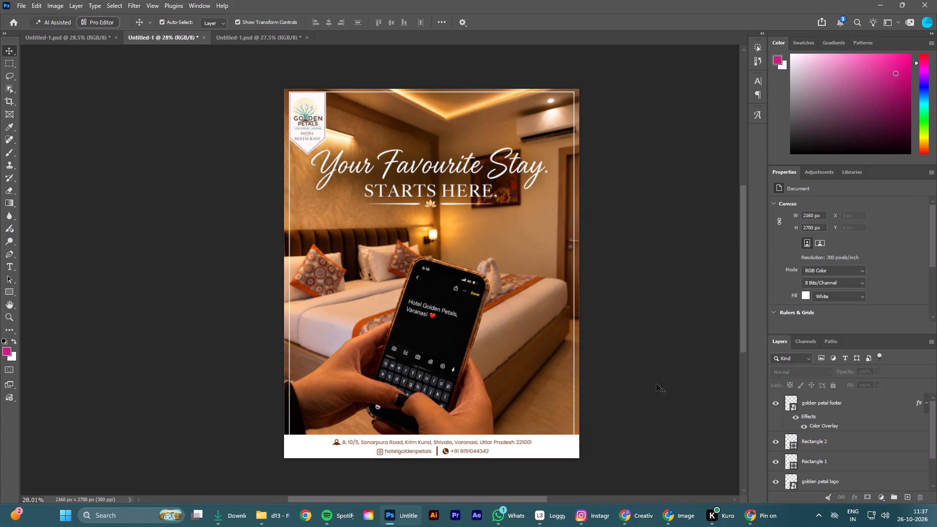
# Nudge the white footer rectangle, Rectangle 2, one more small step down and deselect it.
pyautogui.click(554, 445)
pyautogui.press('Down')
pyautogui.click(665, 376)
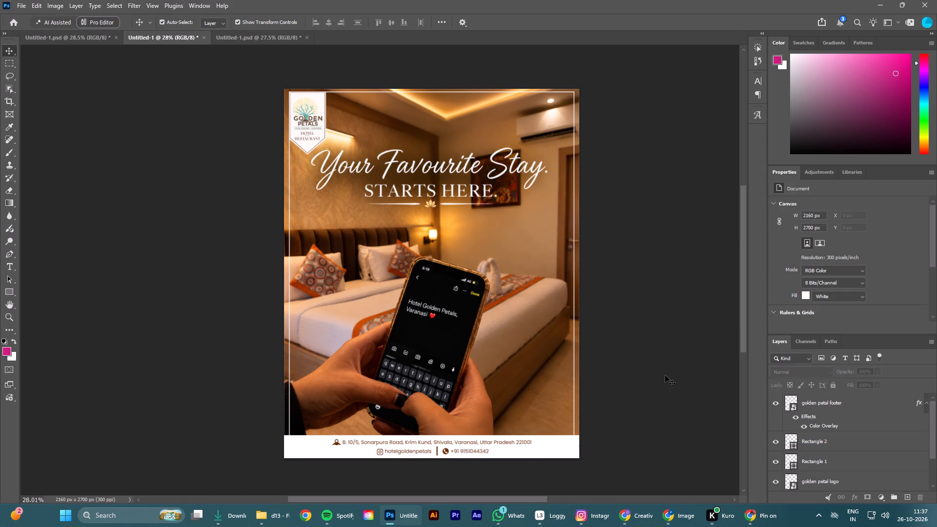
# Start saving the poster and create a new folder named d15 in vishal work > golden petals > daily on Local Disk (E:).
pyautogui.moveTo(406, 499); pyautogui.dragTo(414, 498)
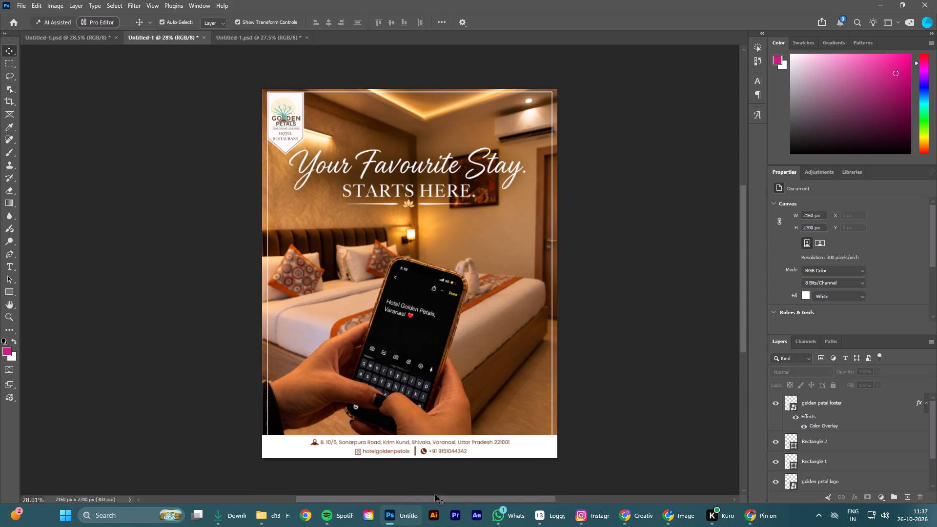
pyautogui.click(633, 410)
pyautogui.hotkey('ctrl', 's')
pyautogui.scroll(7, 43, 139)
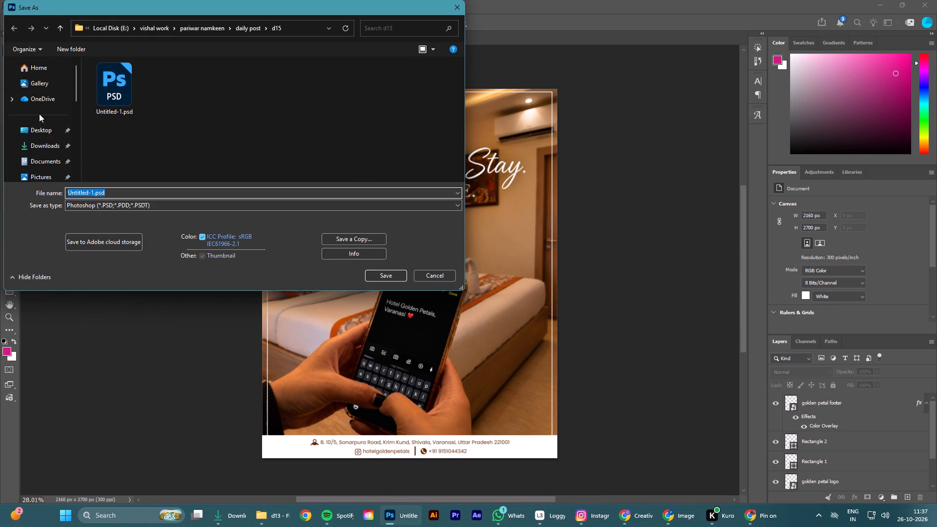
pyautogui.click(32, 141)
pyautogui.click(36, 135)
pyautogui.scroll(-20, 187, 151)
pyautogui.scroll(-1, 187, 151)
pyautogui.doubleClick(377, 89)
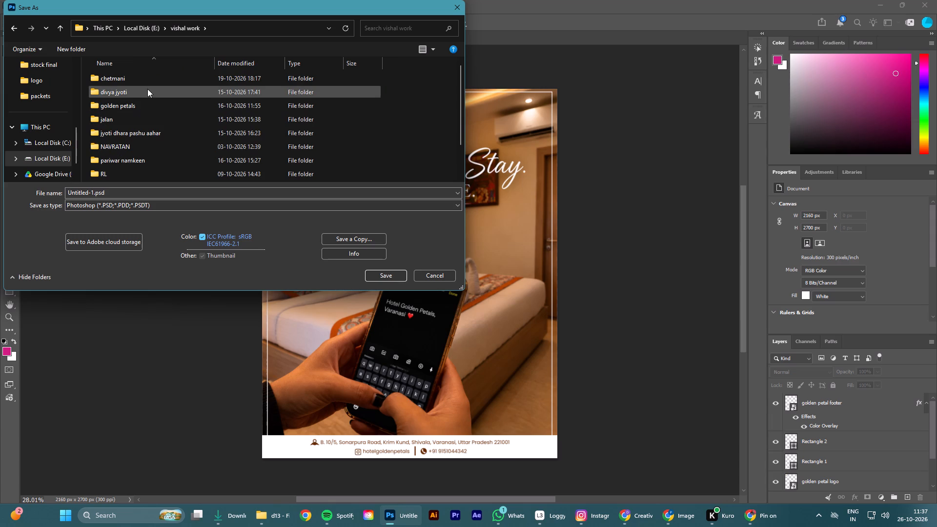
pyautogui.doubleClick(147, 107)
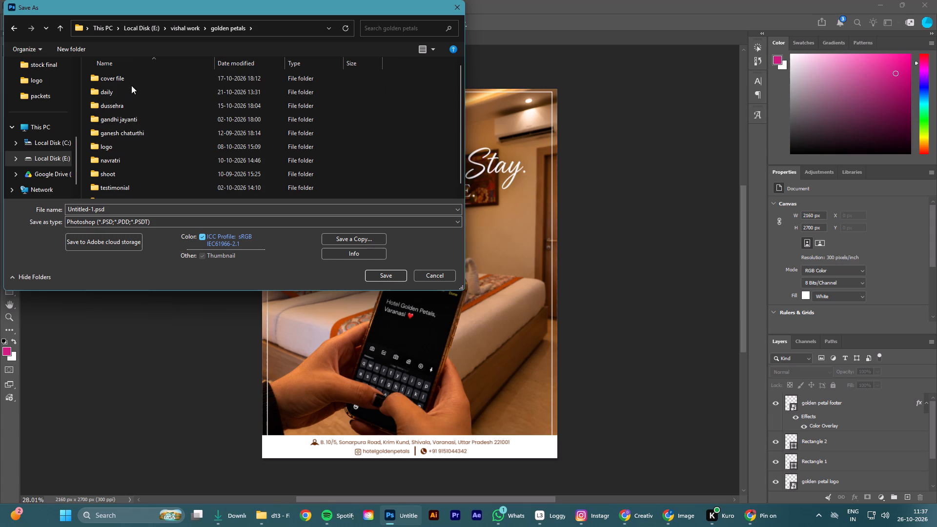
pyautogui.doubleClick(141, 93)
pyautogui.scroll(-18, 159, 175)
pyautogui.rightClick(410, 121)
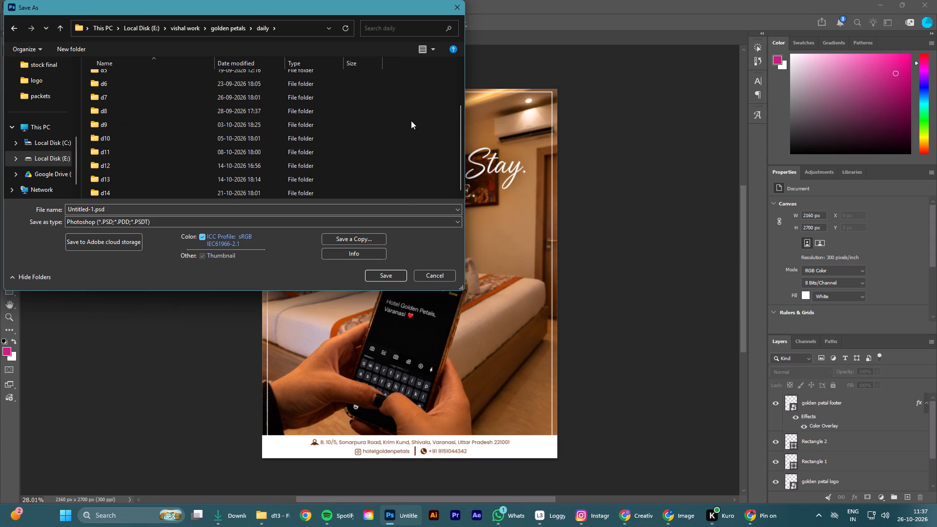
pyautogui.click(574, 260)
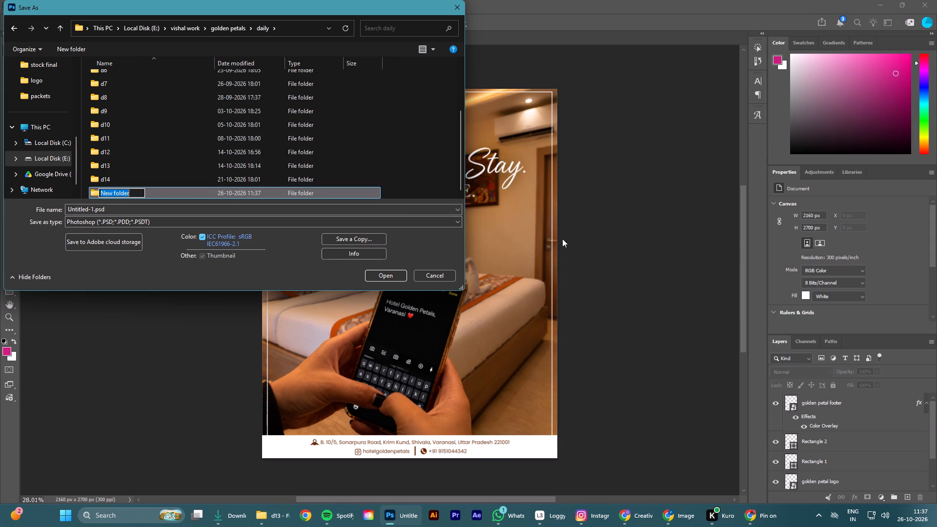
pyautogui.write('d15')
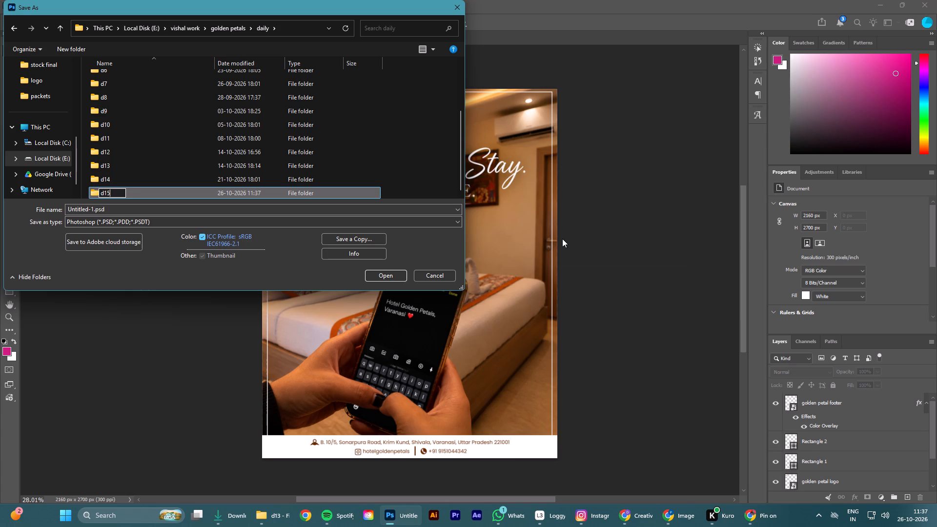
pyautogui.press('Return')
# Save the poster as Untitled-1.psd in Photoshop format inside the d15 folder.
pyautogui.press('Return')
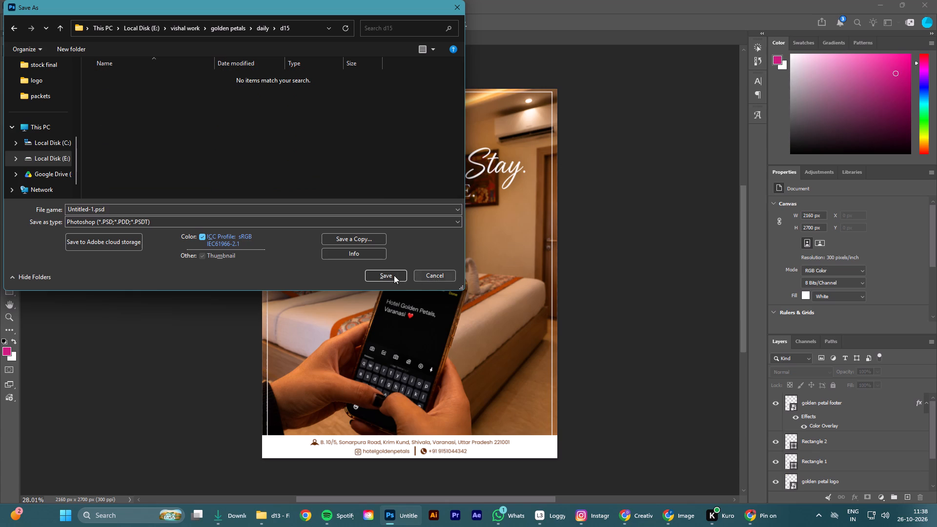
pyautogui.click(388, 274)
pyautogui.click(644, 222)
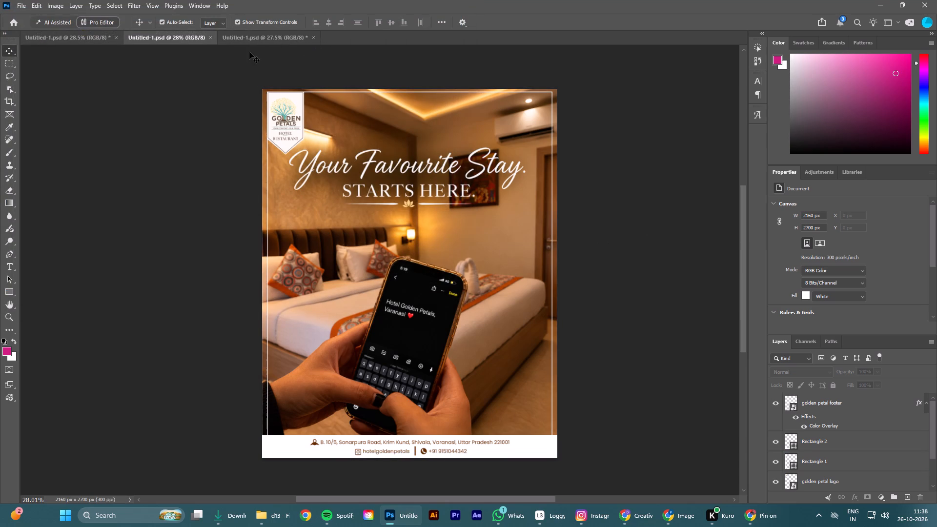
# View the earlier "You don't need to be at home to feel homey" poster and return to the new one for comparison.
pyautogui.click(265, 41)
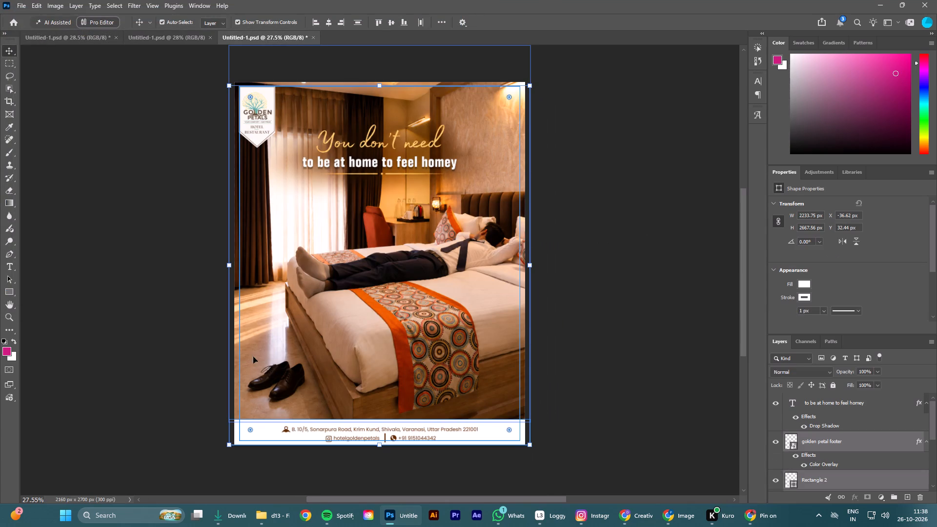
pyautogui.click(162, 37)
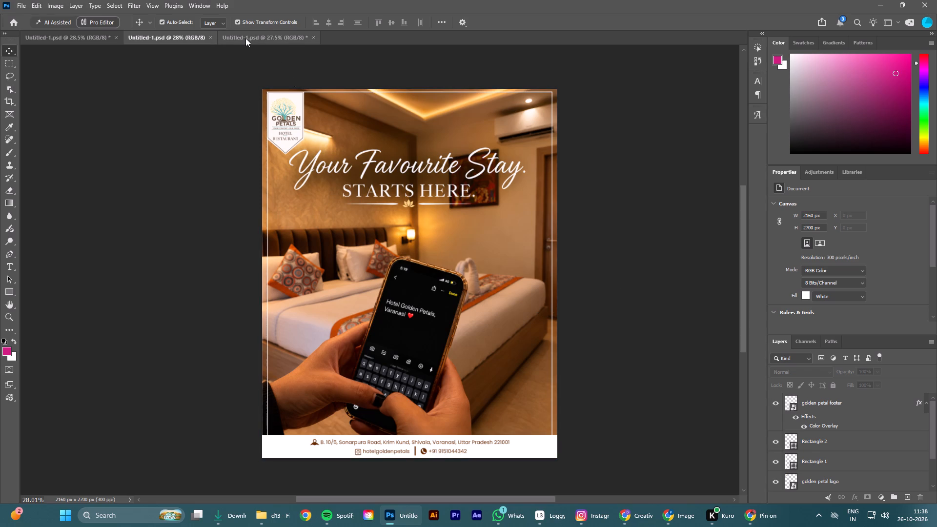
# Minimize the Photoshop window.
pyautogui.click(873, 2)
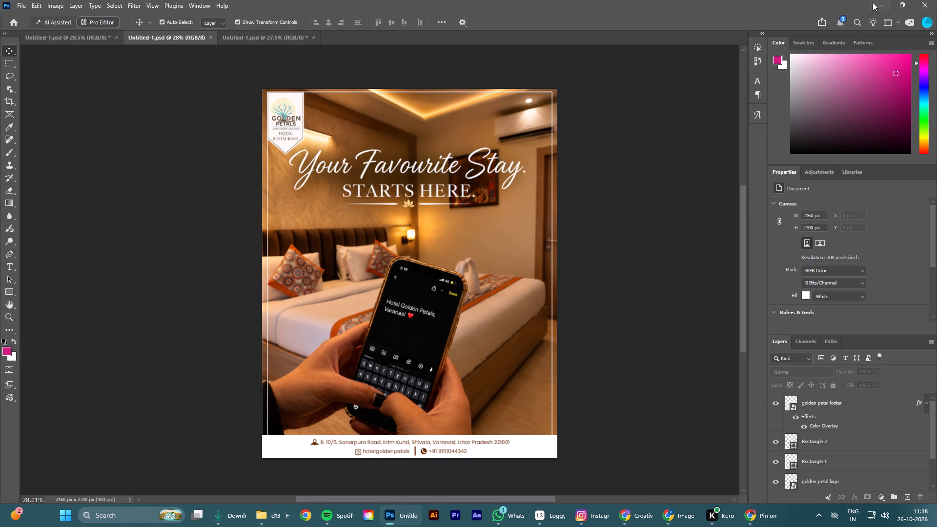
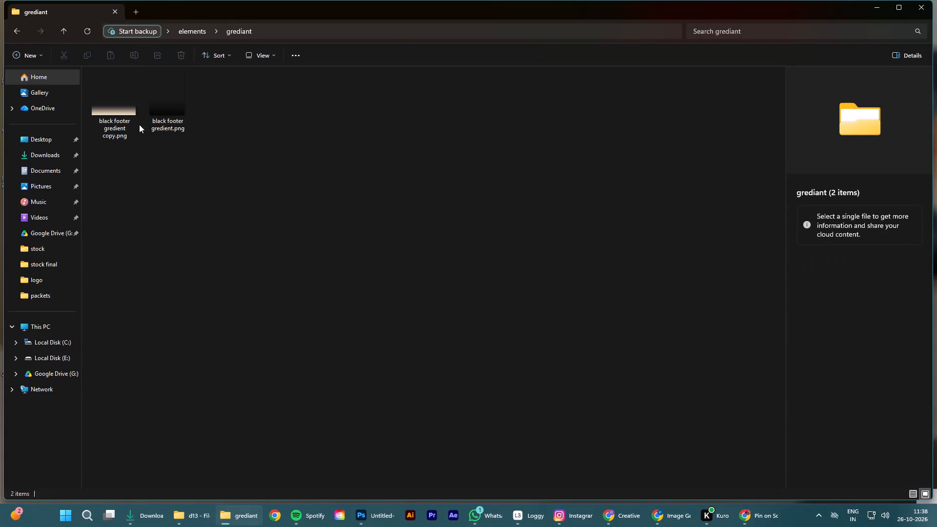
# Place black footer gredient copy.png from the grediant folder into the poster and enlarge it to about 2210 px wide.
pyautogui.click(118, 107)
pyautogui.moveTo(109, 99); pyautogui.dragTo(385, 473)
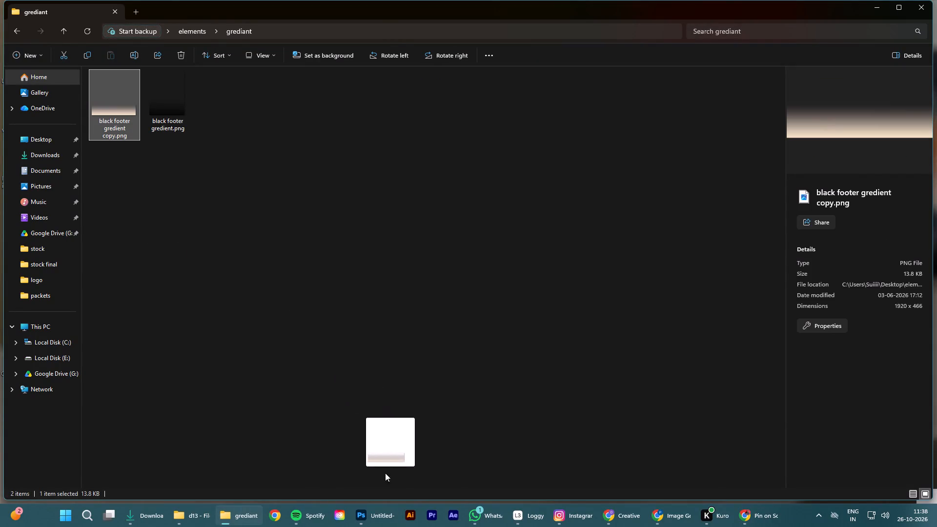
pyautogui.moveTo(385, 473); pyautogui.dragTo(373, 296)
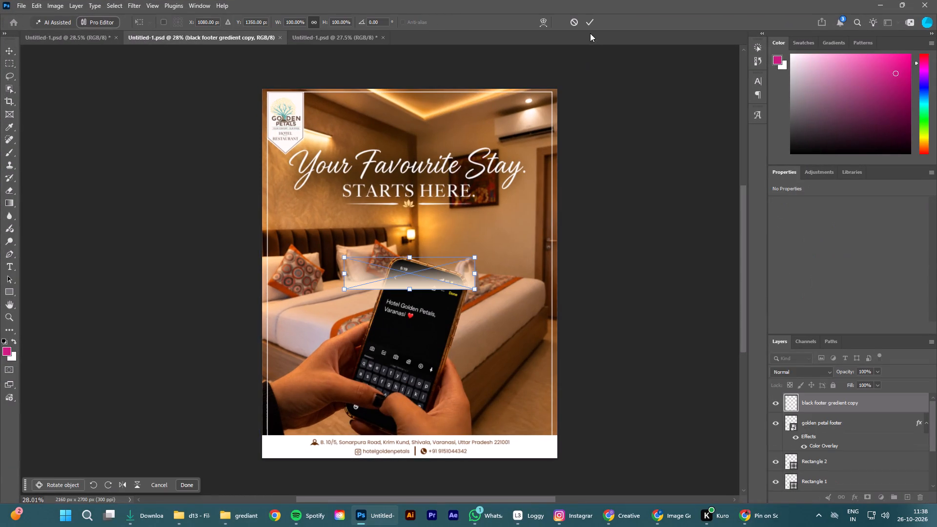
pyautogui.click(587, 24)
pyautogui.moveTo(411, 256); pyautogui.dragTo(419, 214)
pyautogui.click(590, 25)
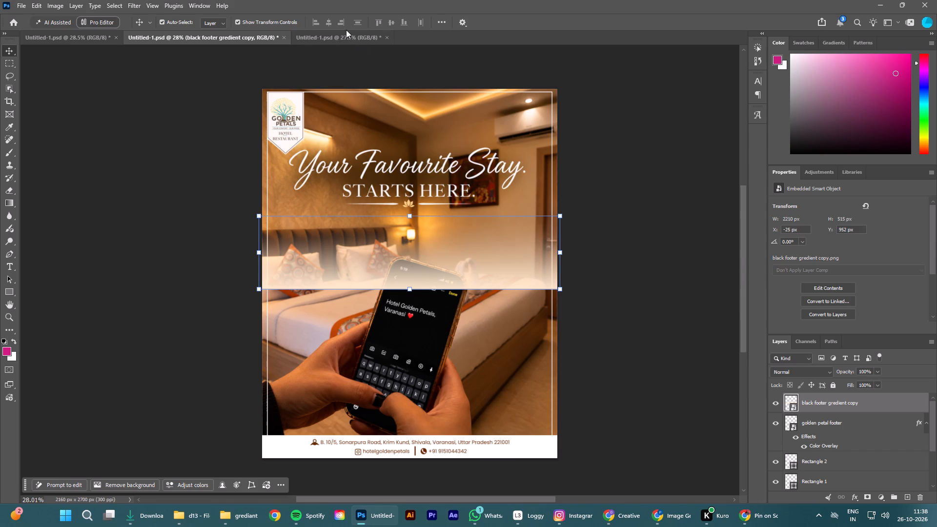
# Align the placed gradient to the bottom edge of the canvas.
pyautogui.click(439, 20)
pyautogui.click(454, 108)
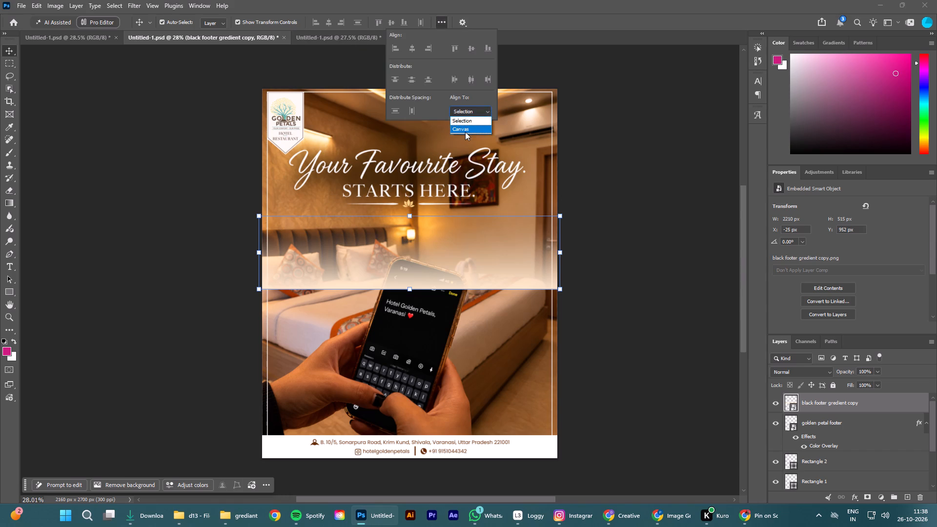
pyautogui.click(465, 132)
pyautogui.click(488, 47)
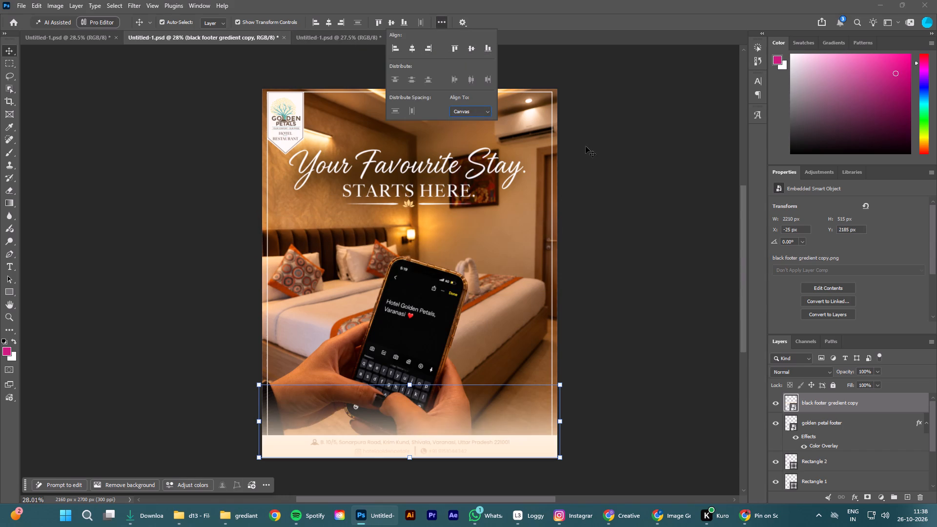
pyautogui.click(629, 294)
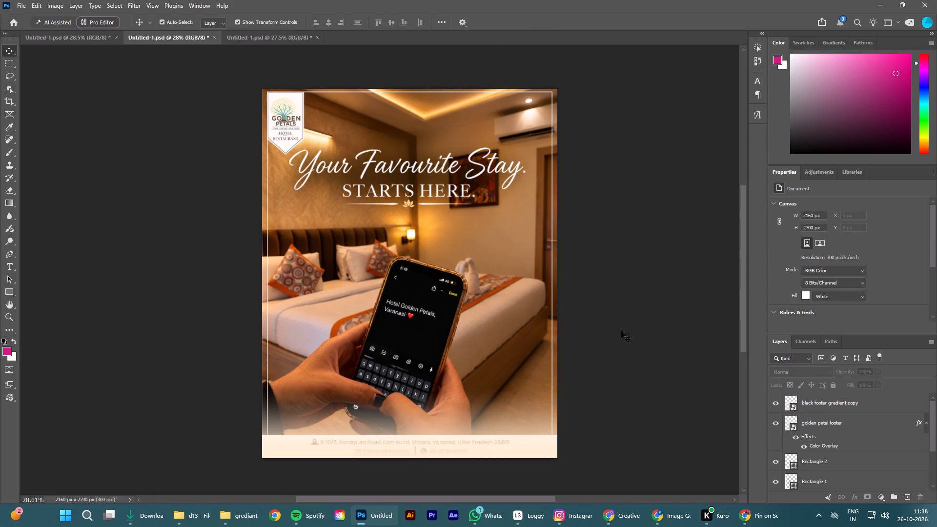
# Move the black footer gredient copy layer below golden petal logo, directly above Remove tool edits, and check its effect with visibility toggled.
pyautogui.doubleClick(774, 401)
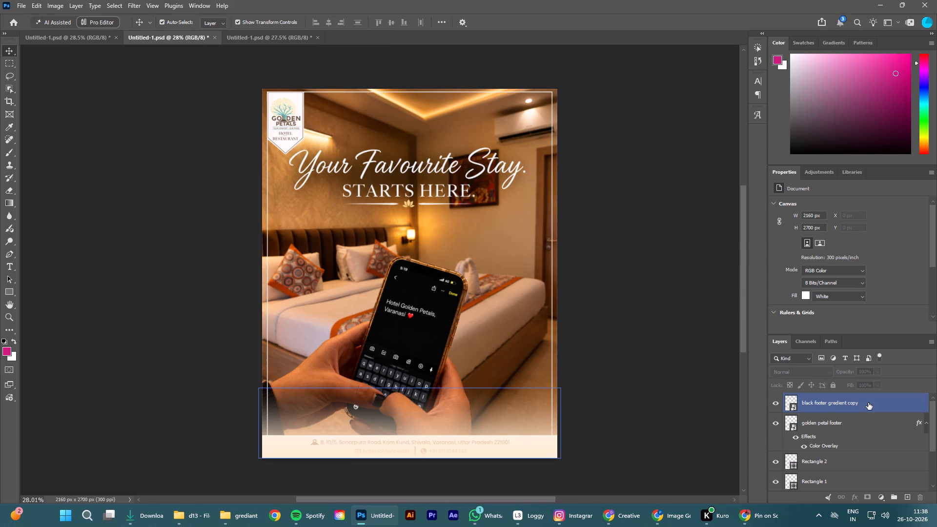
pyautogui.moveTo(829, 406); pyautogui.dragTo(830, 423)
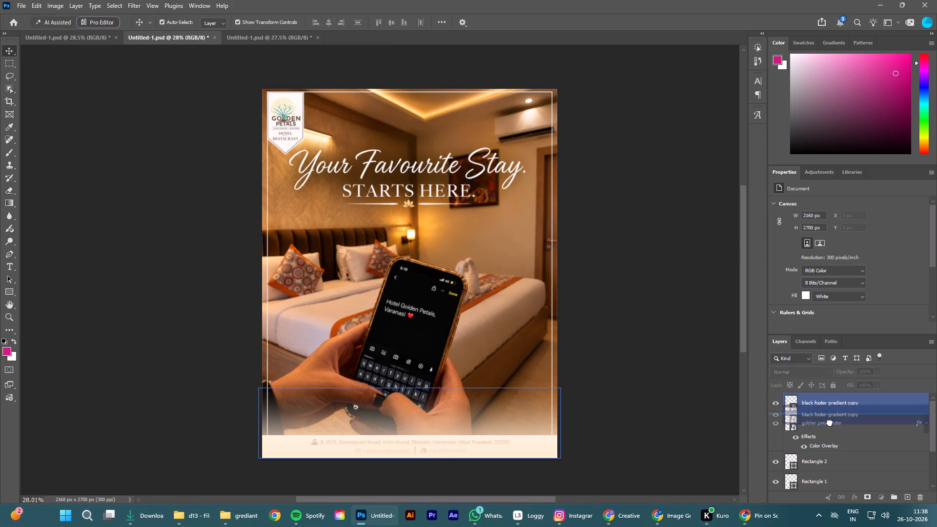
pyautogui.moveTo(830, 423); pyautogui.dragTo(827, 516)
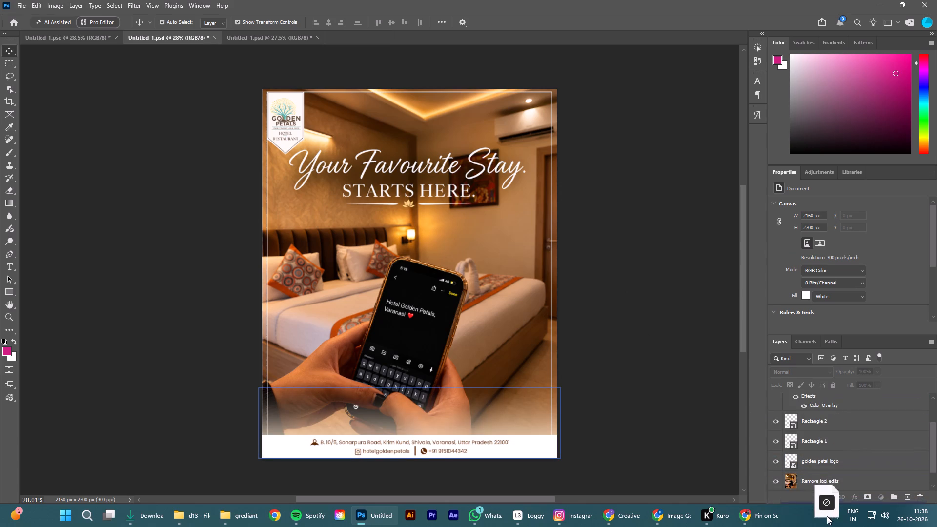
pyautogui.moveTo(827, 516); pyautogui.dragTo(829, 456)
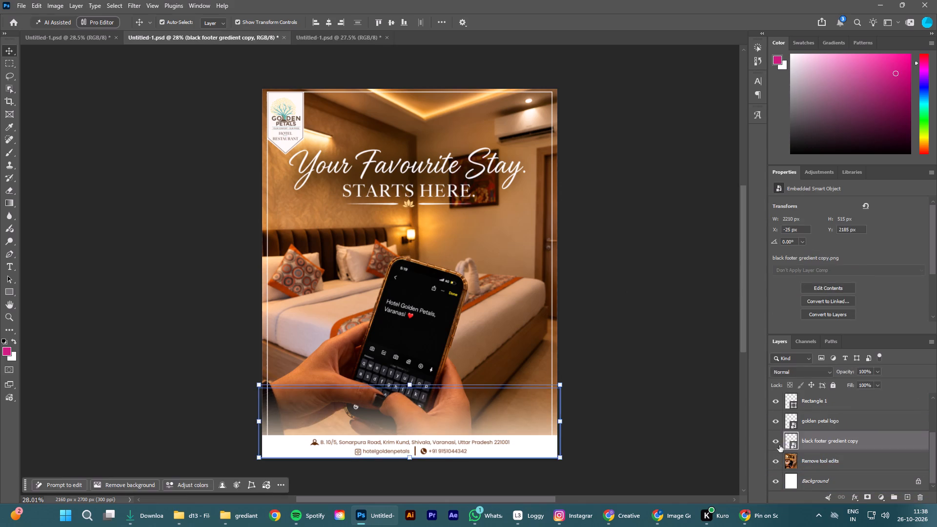
pyautogui.click(692, 416)
pyautogui.doubleClick(773, 444)
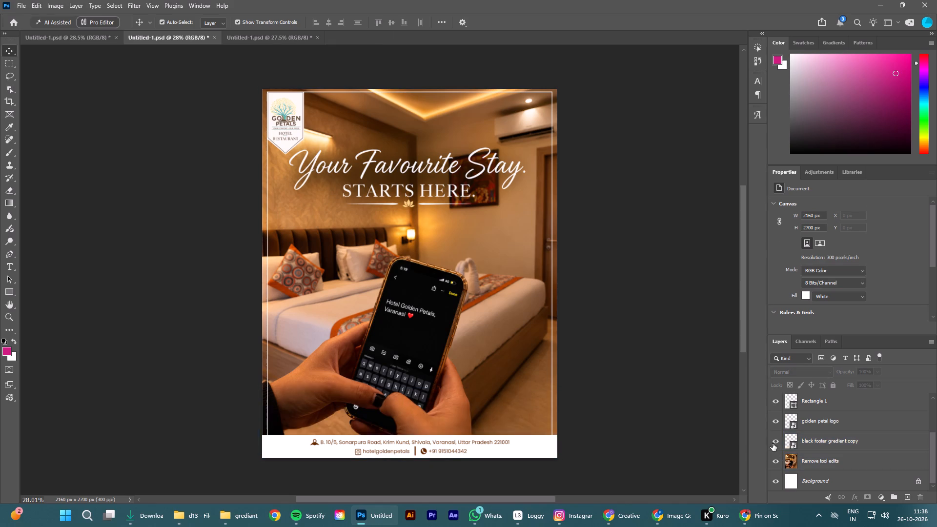
# Add a Color Overlay to the black footer gredient copy layer in bright cyan (hue 182, saturation 100, brightness 100).
pyautogui.click(857, 442)
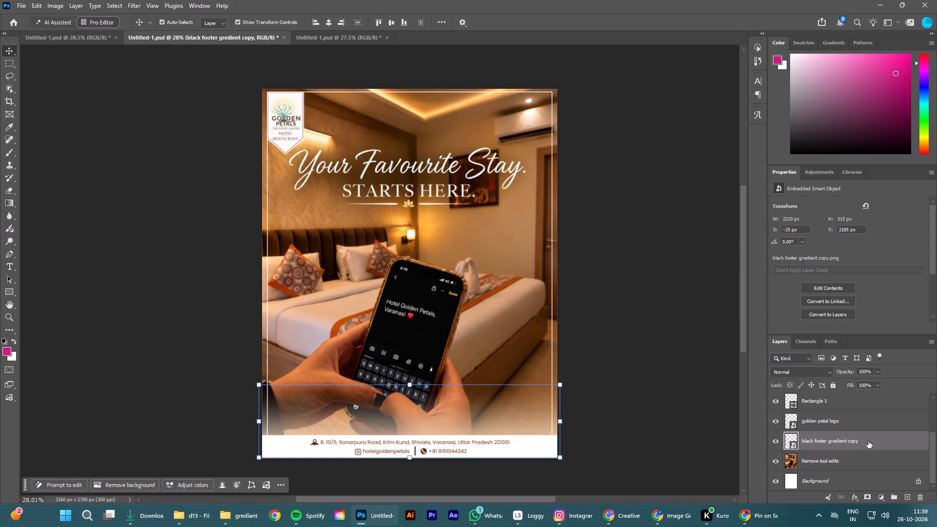
pyautogui.click(857, 497)
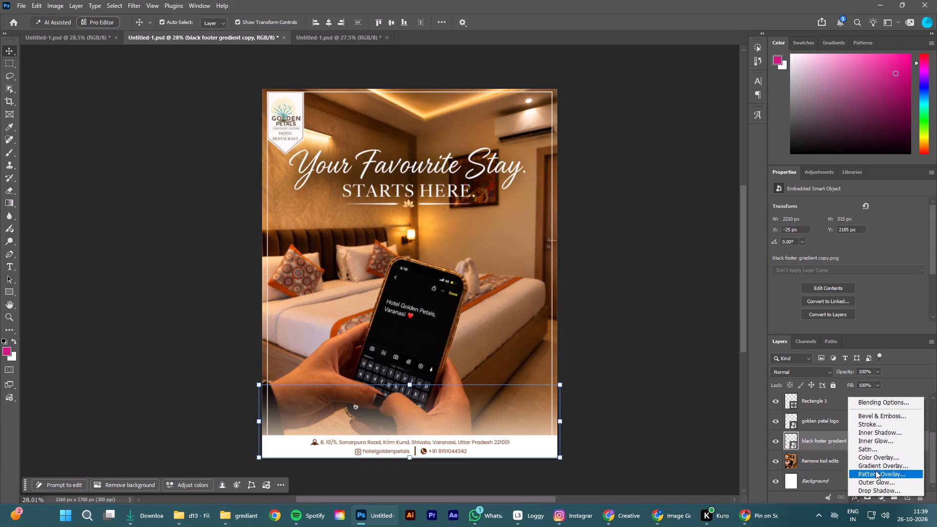
pyautogui.click(880, 459)
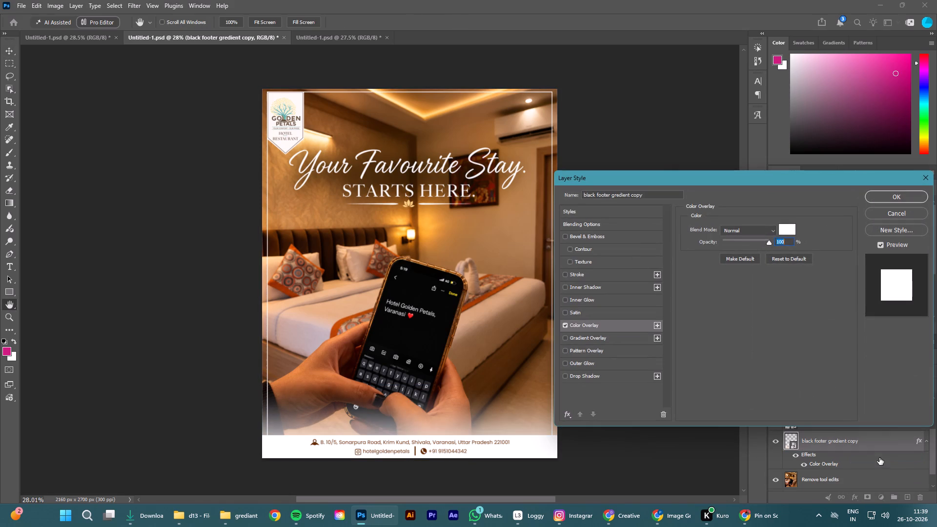
pyautogui.click(783, 230)
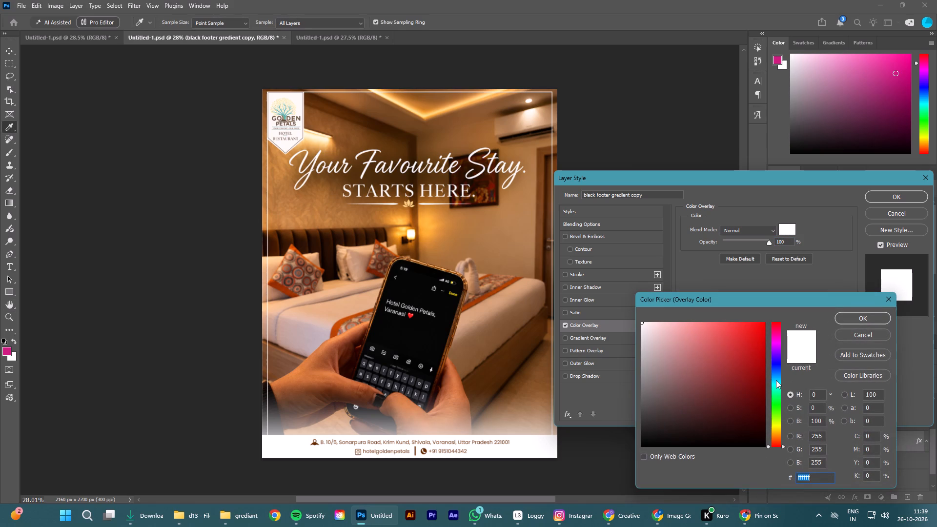
pyautogui.click(776, 384)
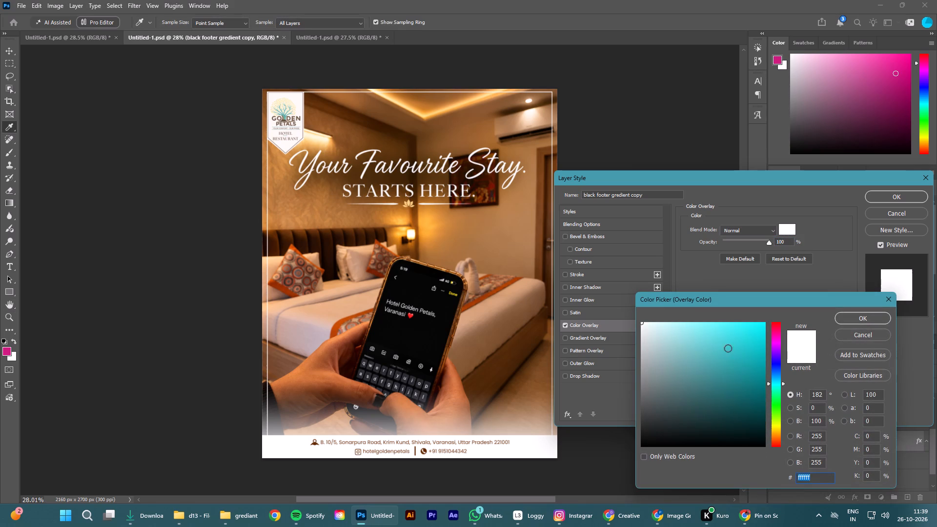
pyautogui.moveTo(743, 337); pyautogui.dragTo(794, 288)
pyautogui.click(857, 314)
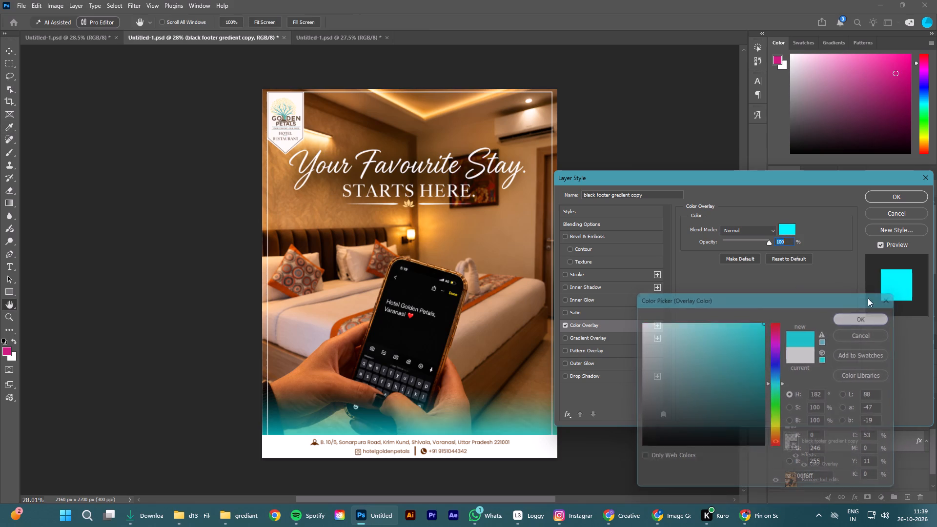
pyautogui.click(885, 199)
pyautogui.click(705, 340)
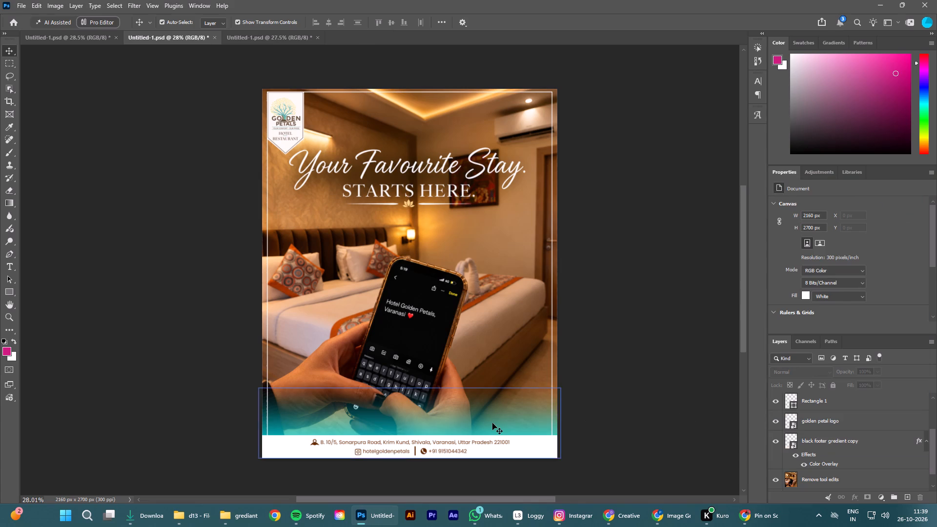
# Stretch the cyan footer gradient upward from its top edge to a vertical scale of about 261%.
pyautogui.click(492, 423)
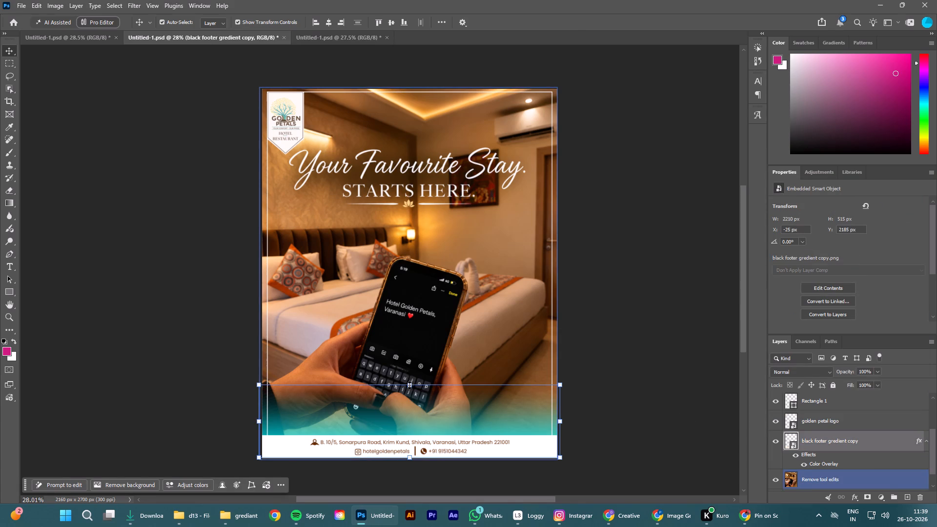
pyautogui.keyDown('shift'); pyautogui.moveTo(409, 385); pyautogui.dragTo(416, 384); pyautogui.keyUp('shift')
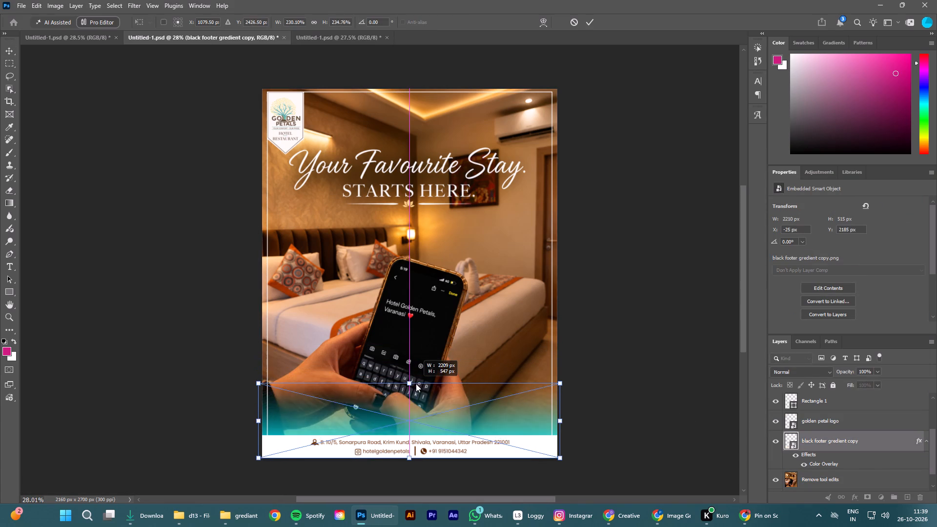
pyautogui.keyDown('shift'); pyautogui.moveTo(416, 384); pyautogui.dragTo(416, 375); pyautogui.keyUp('shift')
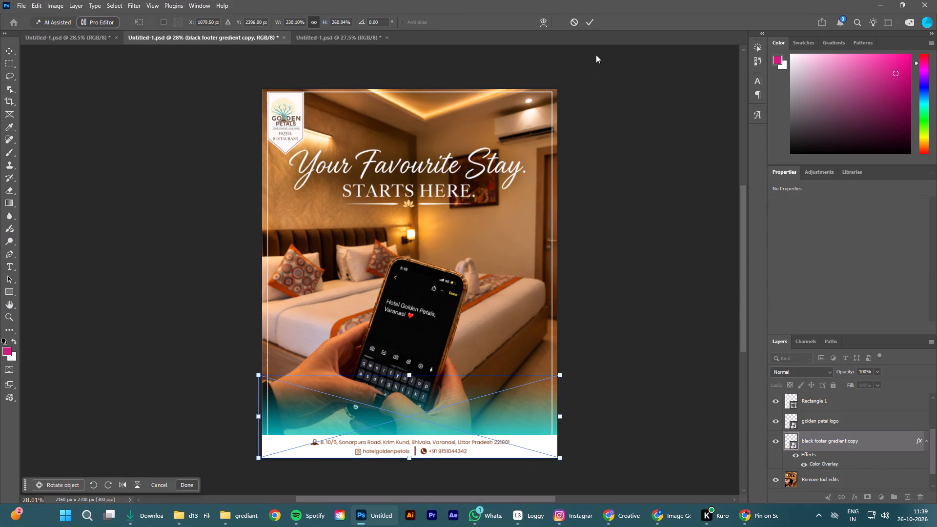
pyautogui.click(586, 16)
pyautogui.click(647, 131)
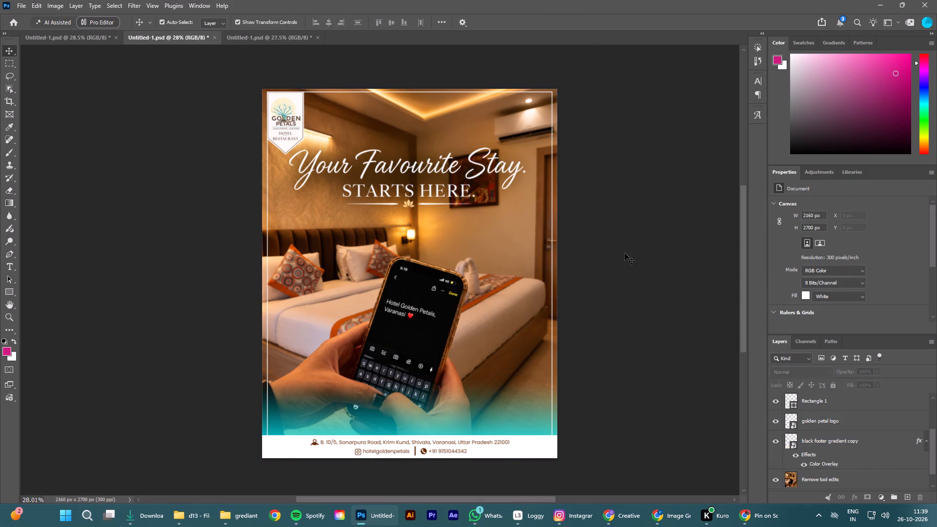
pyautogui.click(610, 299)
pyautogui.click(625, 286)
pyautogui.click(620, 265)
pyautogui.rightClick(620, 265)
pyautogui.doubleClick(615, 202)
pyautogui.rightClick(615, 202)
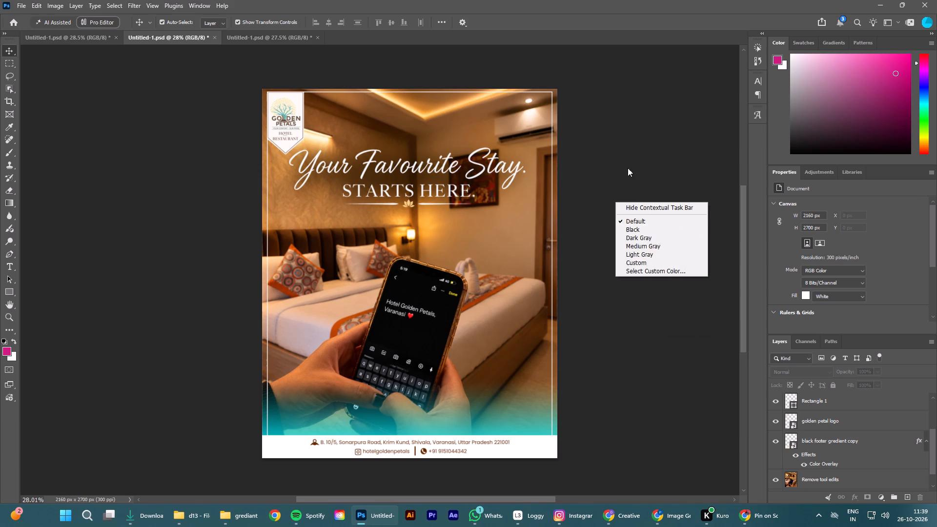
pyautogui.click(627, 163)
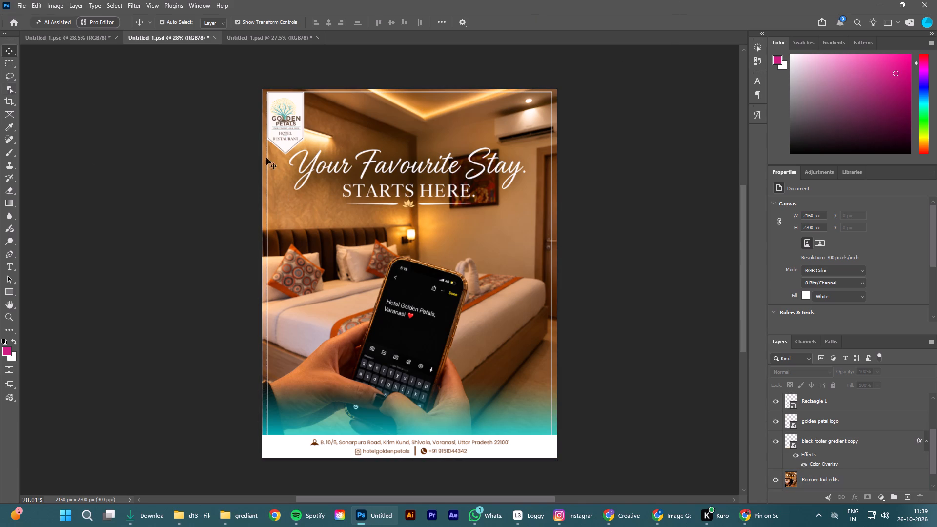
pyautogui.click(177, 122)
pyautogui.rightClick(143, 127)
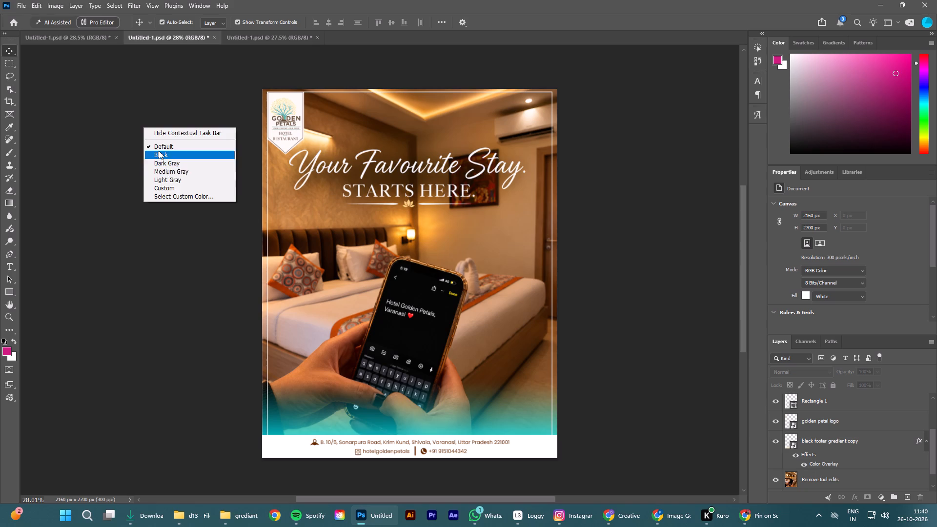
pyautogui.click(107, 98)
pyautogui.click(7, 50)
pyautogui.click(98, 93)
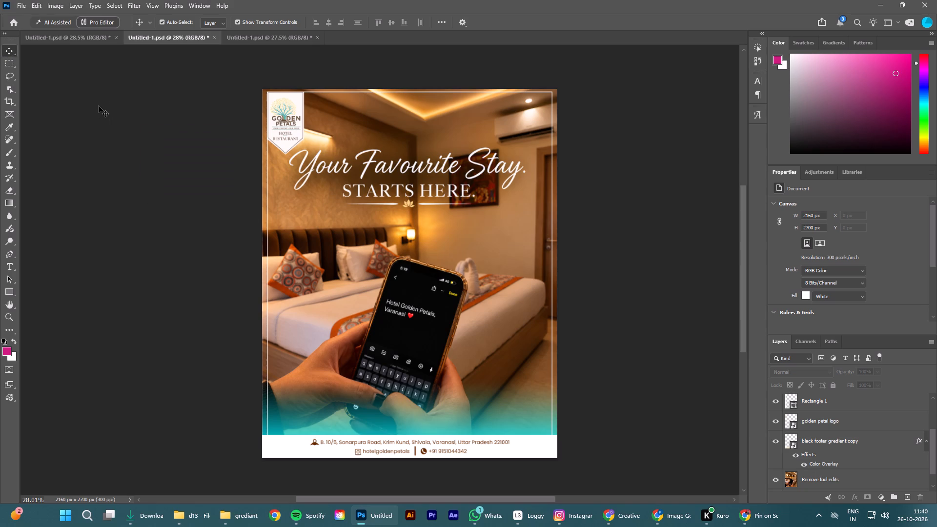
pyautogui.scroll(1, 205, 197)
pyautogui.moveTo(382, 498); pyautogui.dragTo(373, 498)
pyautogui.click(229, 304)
# Save the poster.
pyautogui.hotkey('ctrl', 's')
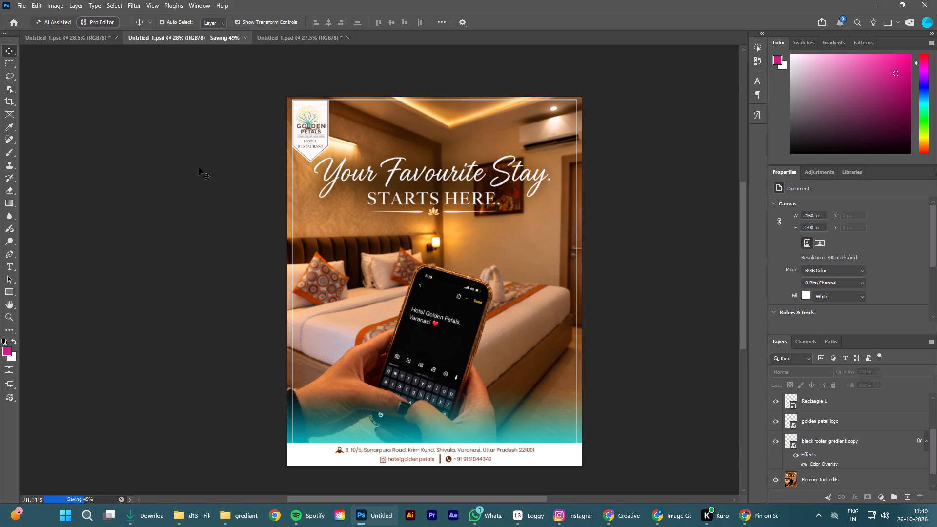
# Open the Remove tool edits photo layer in Camera Raw Filter and set Dehaze +15, Clarity +11, Texture +10 and Saturation +2.
pyautogui.click(862, 481)
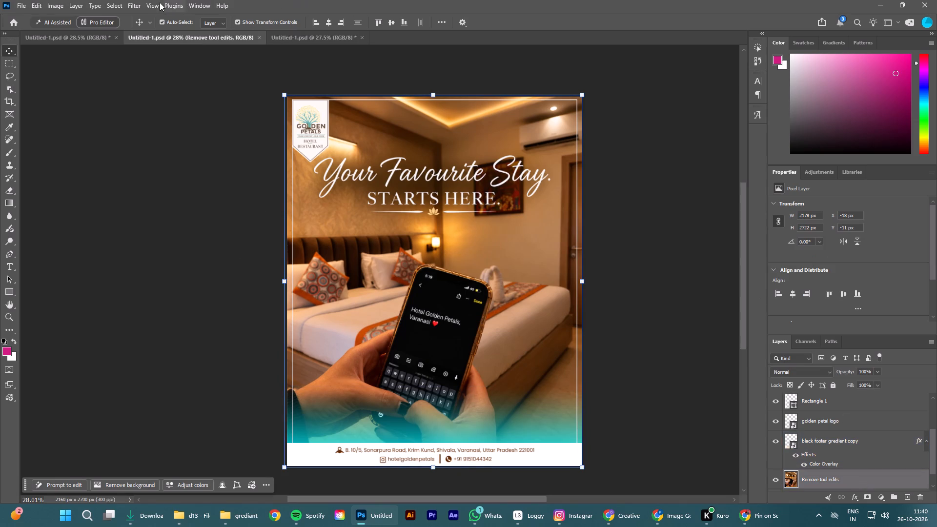
pyautogui.click(125, 2)
pyautogui.click(165, 79)
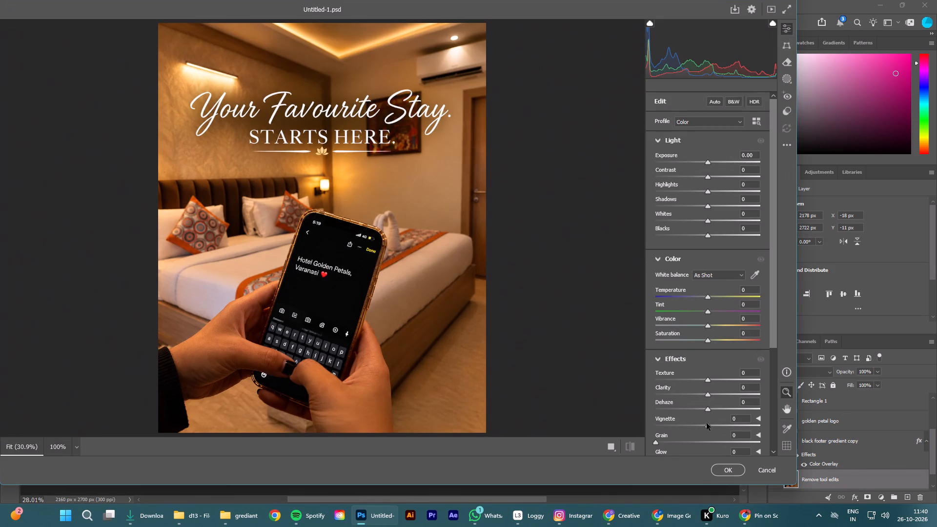
pyautogui.moveTo(708, 410); pyautogui.dragTo(723, 411)
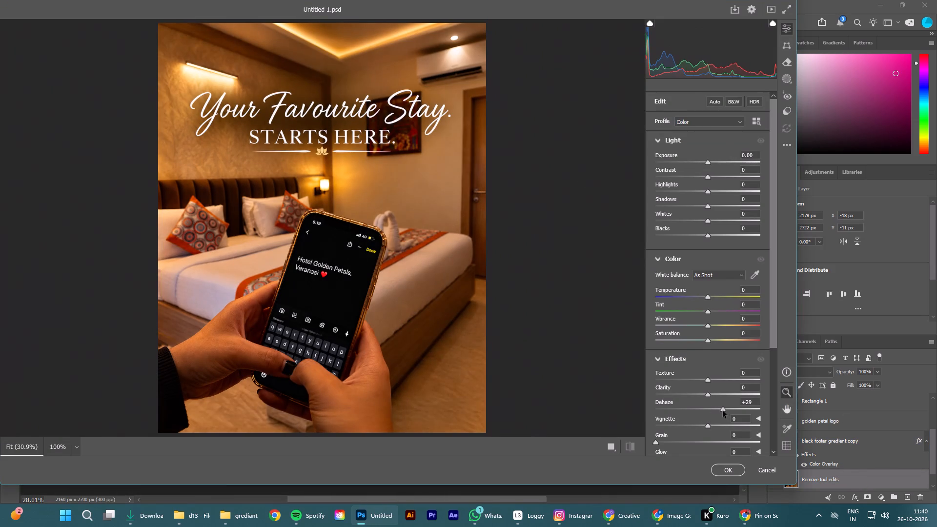
pyautogui.moveTo(723, 411); pyautogui.dragTo(716, 414)
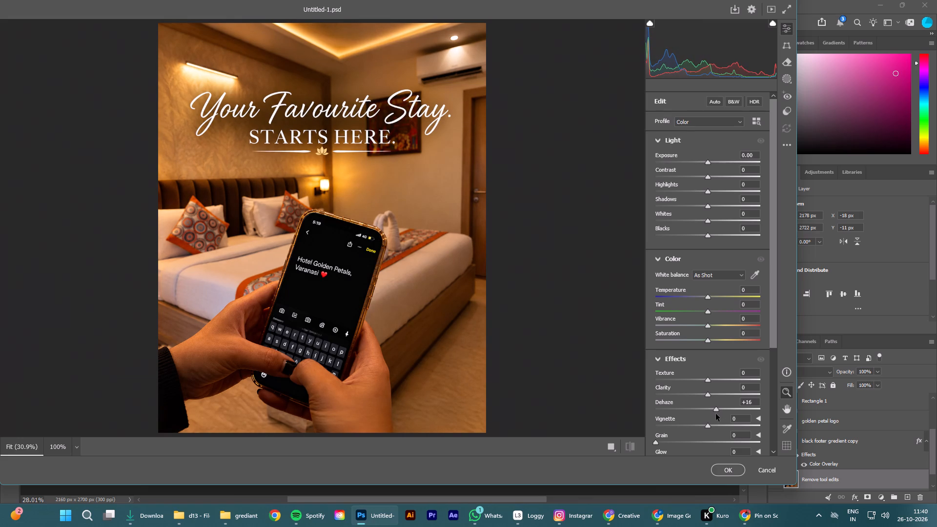
pyautogui.moveTo(716, 414); pyautogui.dragTo(715, 414)
pyautogui.moveTo(708, 393); pyautogui.dragTo(714, 396)
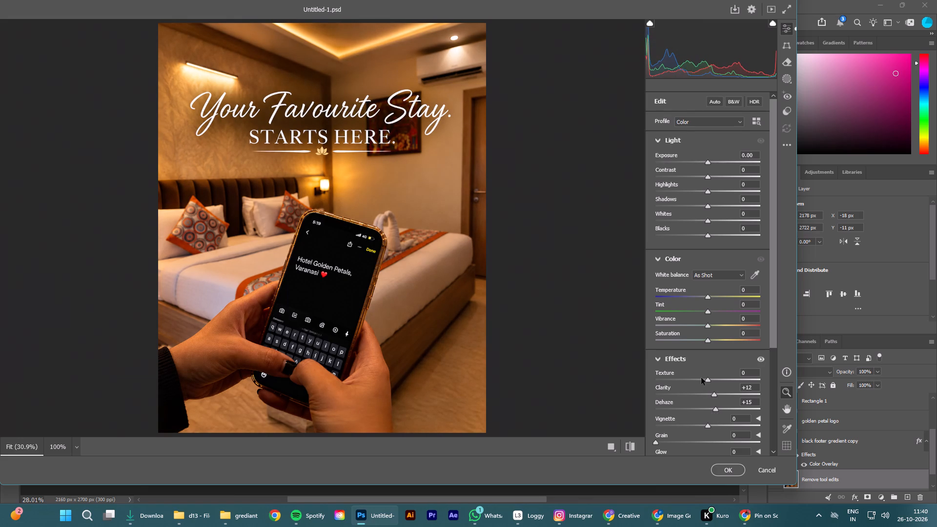
pyautogui.click(710, 383)
pyautogui.moveTo(718, 397); pyautogui.dragTo(713, 398)
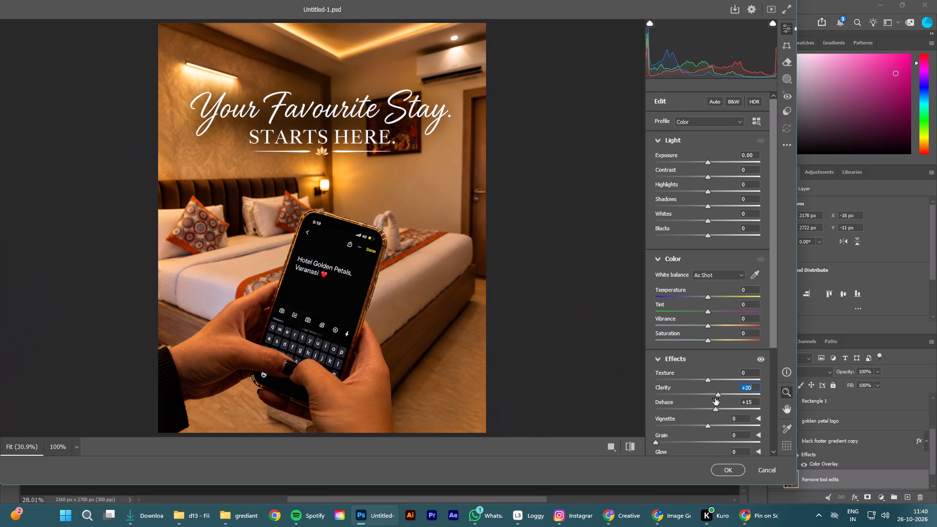
pyautogui.moveTo(718, 395); pyautogui.dragTo(713, 395)
pyautogui.moveTo(711, 381); pyautogui.dragTo(716, 380)
pyautogui.click(705, 341)
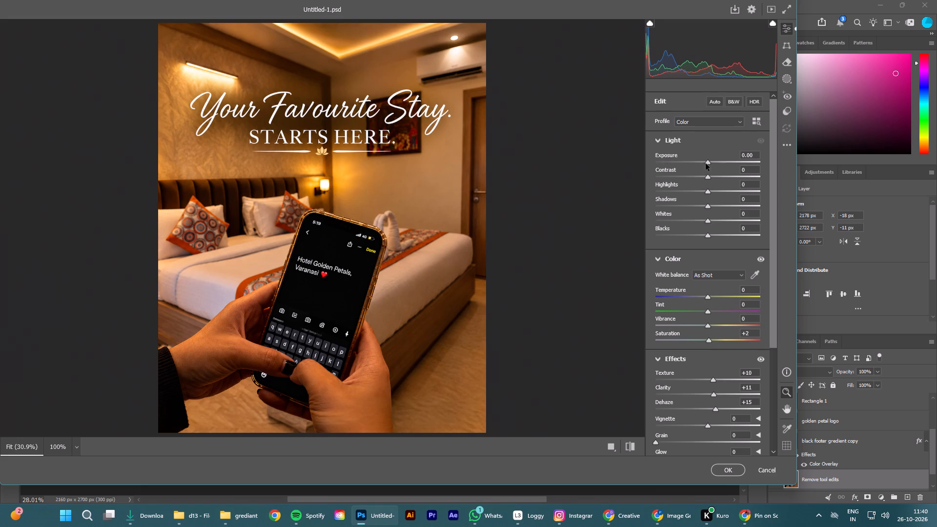
# Set Exposure to +0.40 and Contrast to +2, and apply the Camera Raw adjustments to the photo.
pyautogui.moveTo(709, 163); pyautogui.dragTo(713, 163)
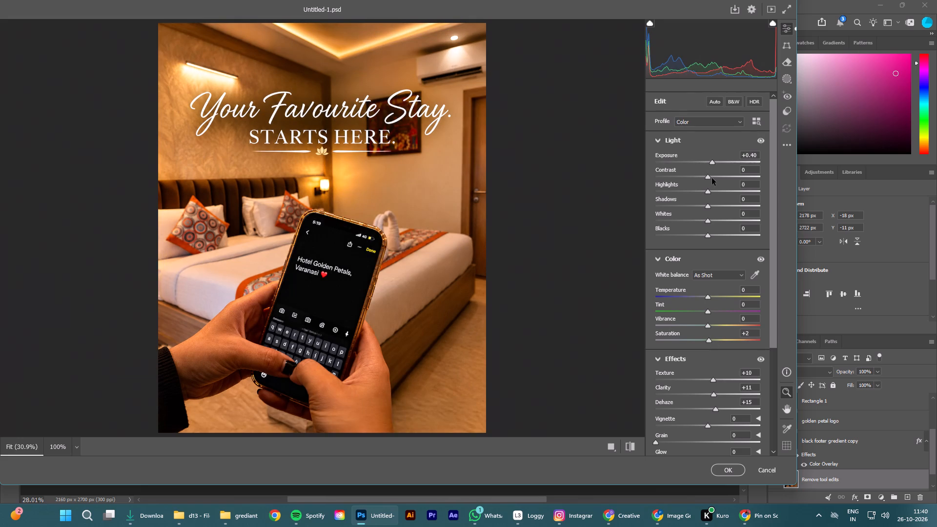
pyautogui.click(709, 179)
pyautogui.click(725, 475)
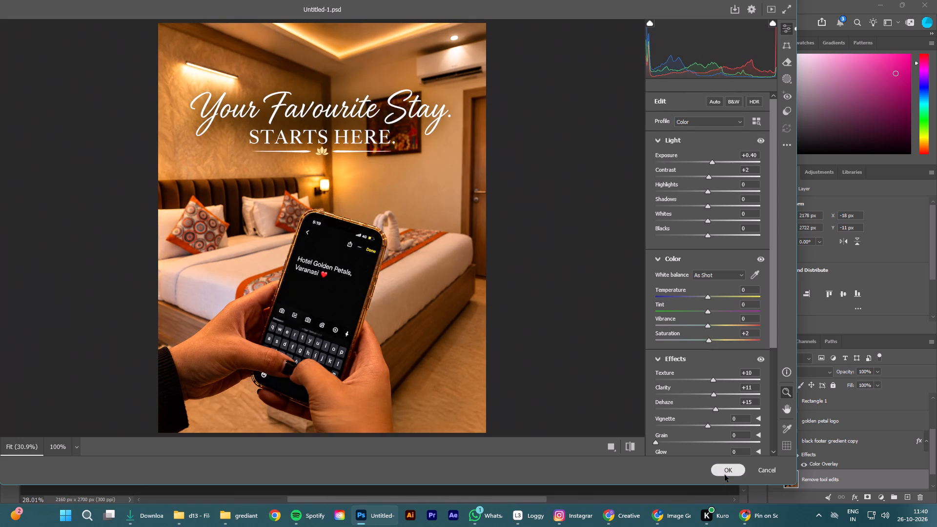
pyautogui.click(106, 122)
pyautogui.scroll(-1, 210, 228)
pyautogui.click(204, 242)
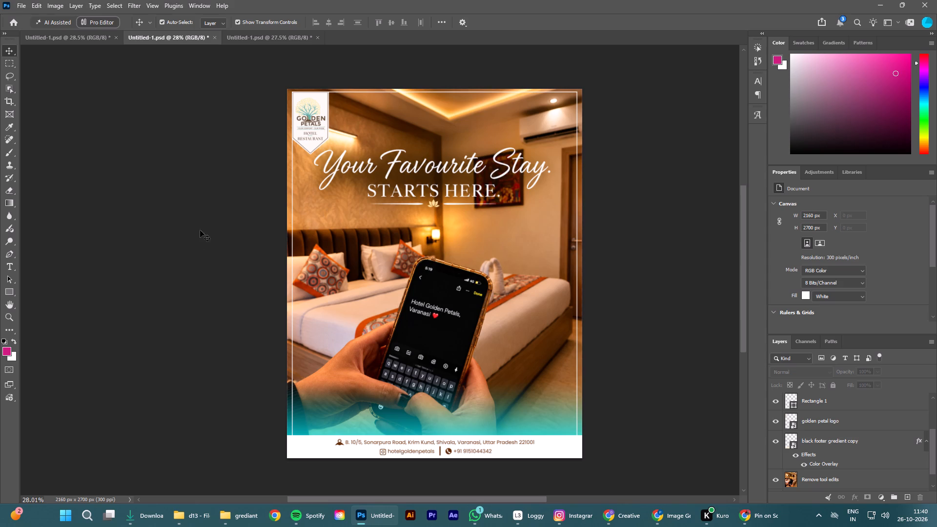
# Close the poster document of the man lying on the bed without saving its changes.
pyautogui.click(304, 41)
pyautogui.click(316, 37)
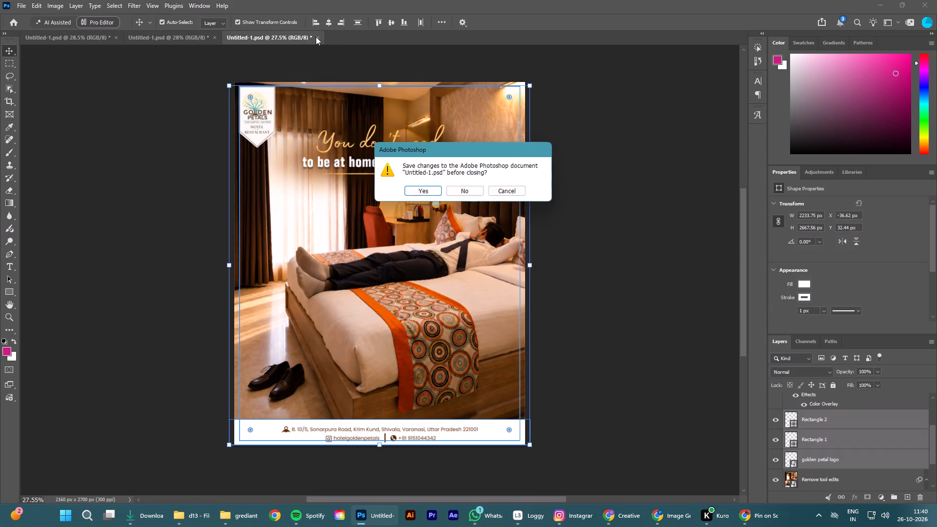
pyautogui.click(468, 191)
pyautogui.click(187, 169)
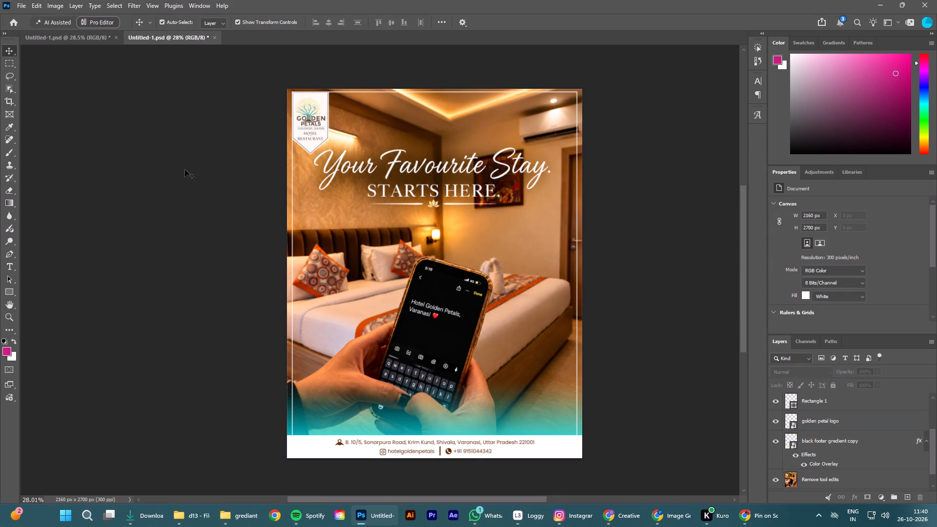
# Save the "Your Favourite Stay." poster.
pyautogui.hotkey('ctrl', 's')
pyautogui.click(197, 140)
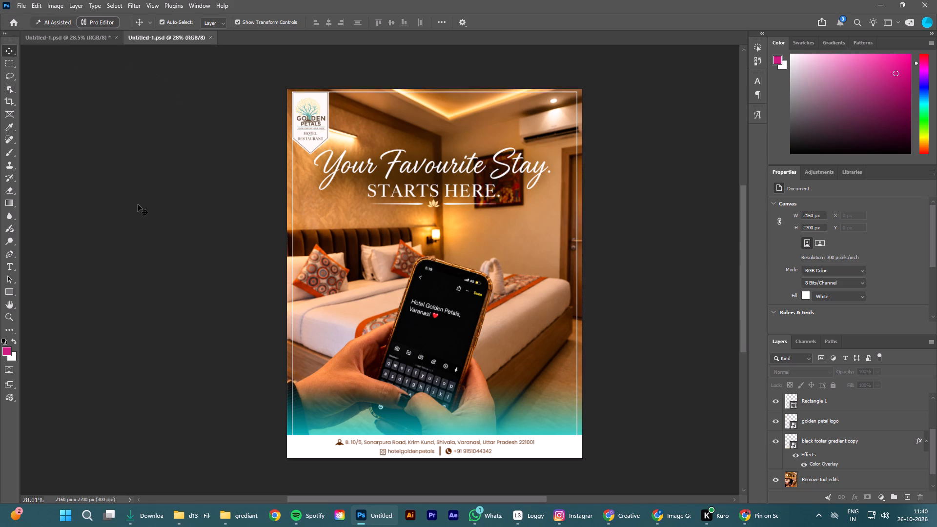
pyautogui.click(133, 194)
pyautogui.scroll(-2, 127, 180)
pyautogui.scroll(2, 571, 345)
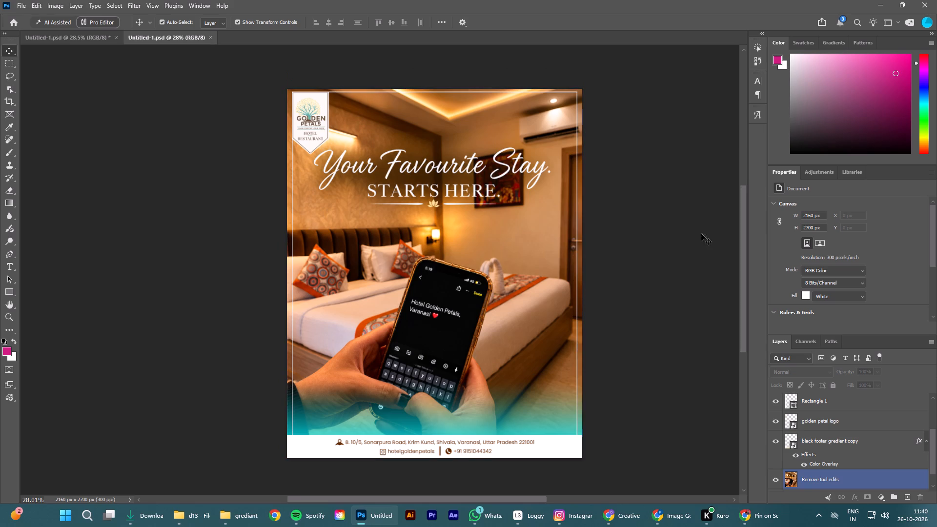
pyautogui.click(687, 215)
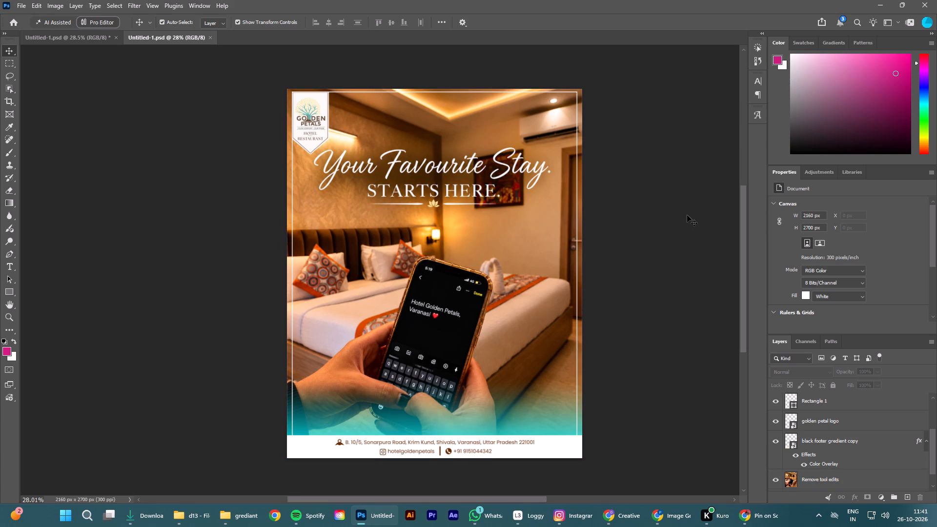
# Hide the golden petal logo layer containing the pennant-shaped logo.
pyautogui.click(306, 115)
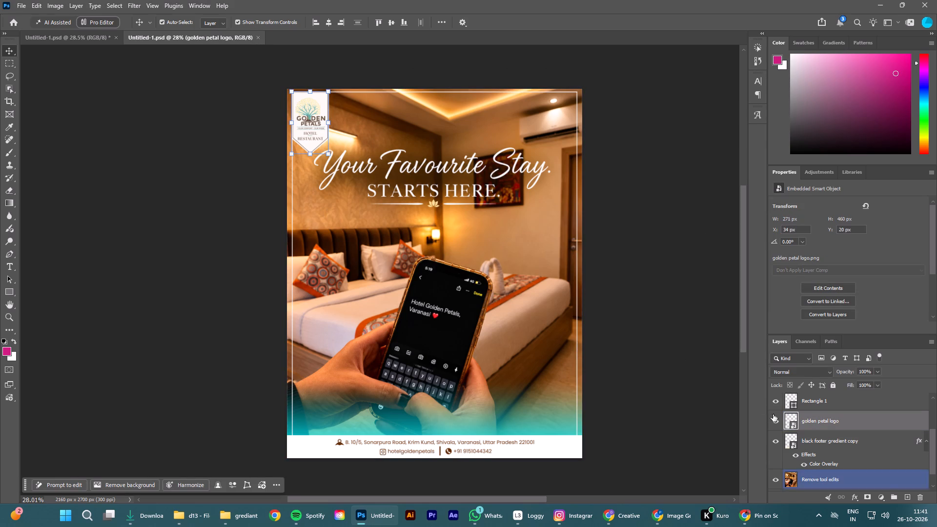
pyautogui.click(771, 419)
pyautogui.click(674, 297)
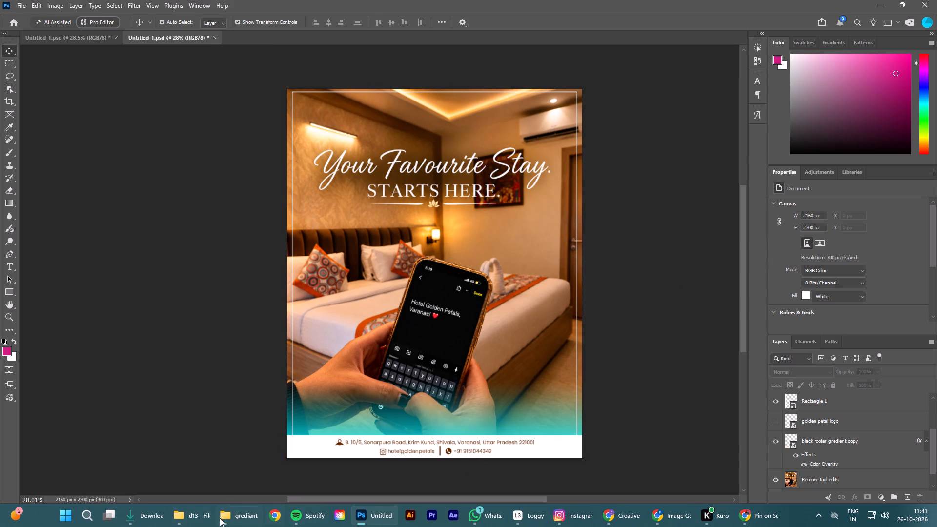
# Place the round logo Untitled-1.png from the golden petals logo folder in File Explorer into the Photoshop poster.
pyautogui.click(192, 521)
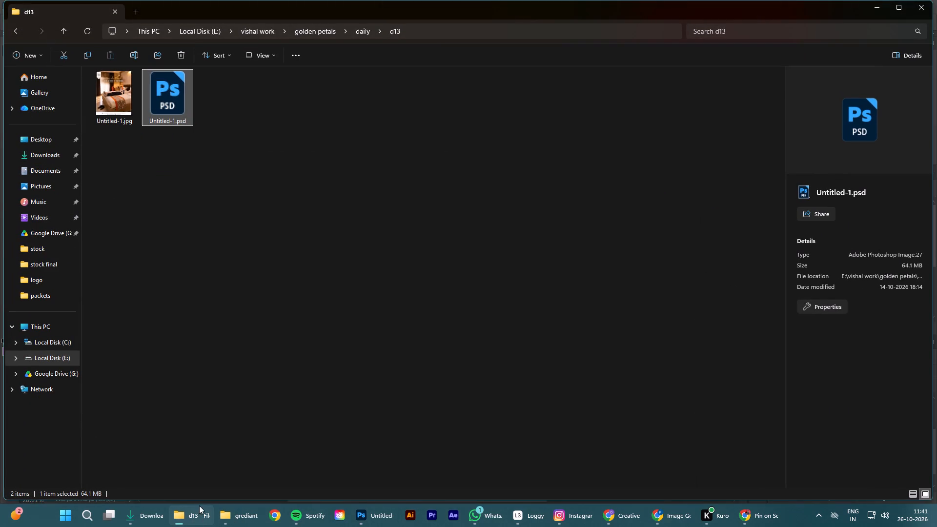
pyautogui.click(10, 25)
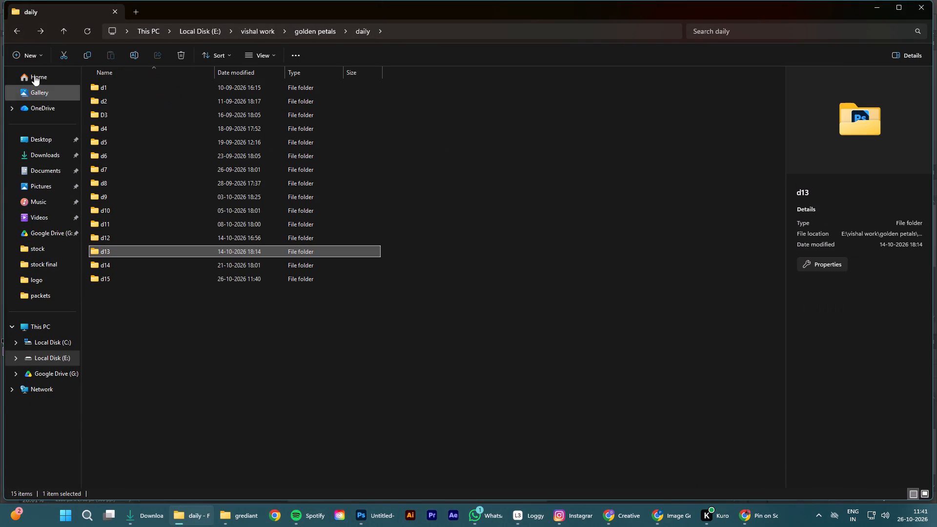
pyautogui.click(23, 33)
pyautogui.doubleClick(134, 150)
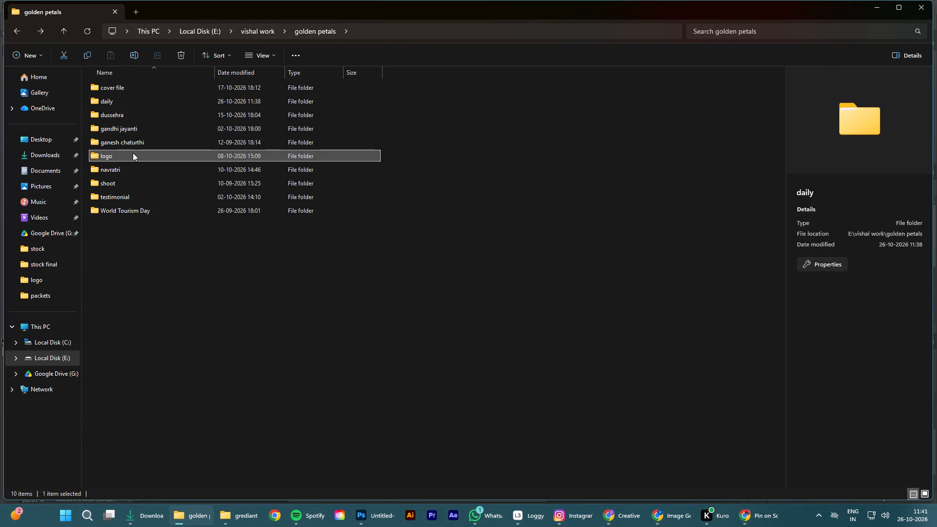
pyautogui.doubleClick(133, 154)
pyautogui.click(212, 254)
pyautogui.click(441, 102)
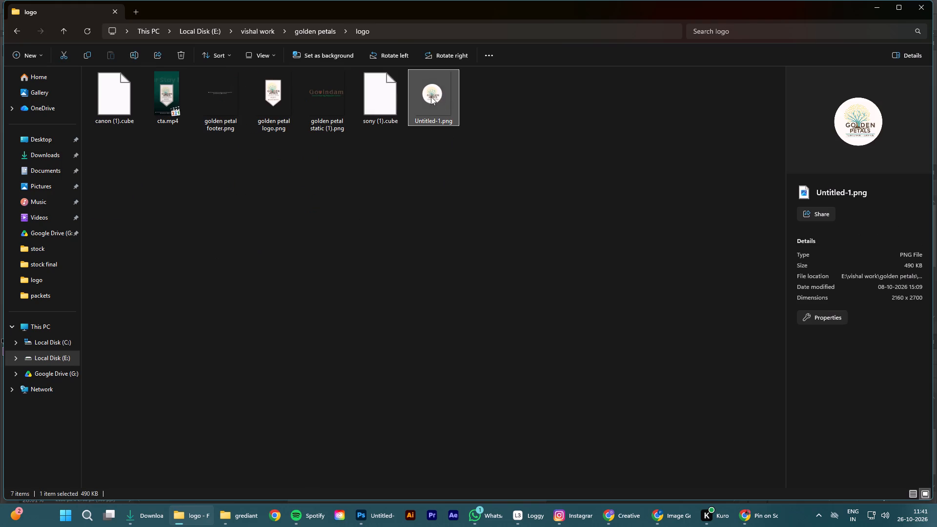
pyautogui.moveTo(435, 90); pyautogui.dragTo(402, 495)
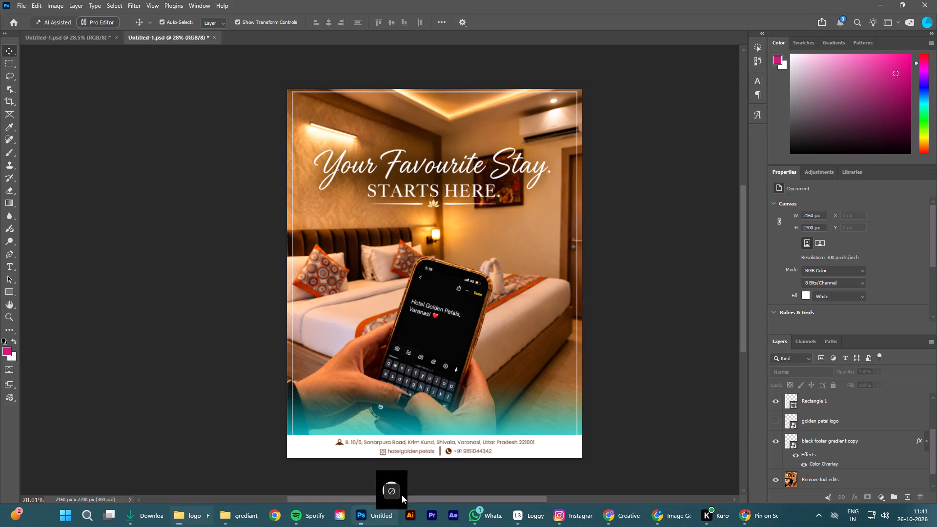
pyautogui.moveTo(402, 495); pyautogui.dragTo(455, 144)
# Scale the placed round logo to 50% and position it above the "Your Favourite Stay." headline.
pyautogui.moveTo(434, 365); pyautogui.dragTo(432, 291)
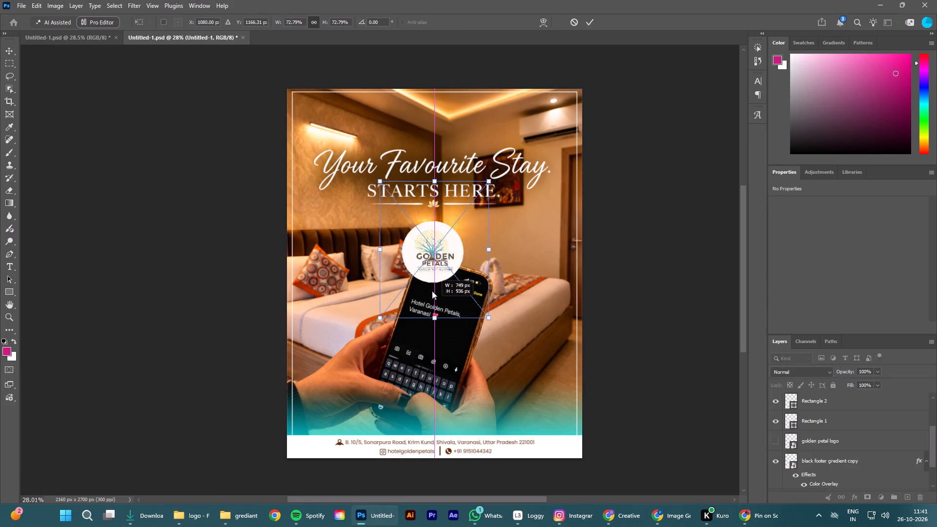
pyautogui.moveTo(432, 291); pyautogui.dragTo(429, 276)
pyautogui.moveTo(433, 233); pyautogui.dragTo(431, 136)
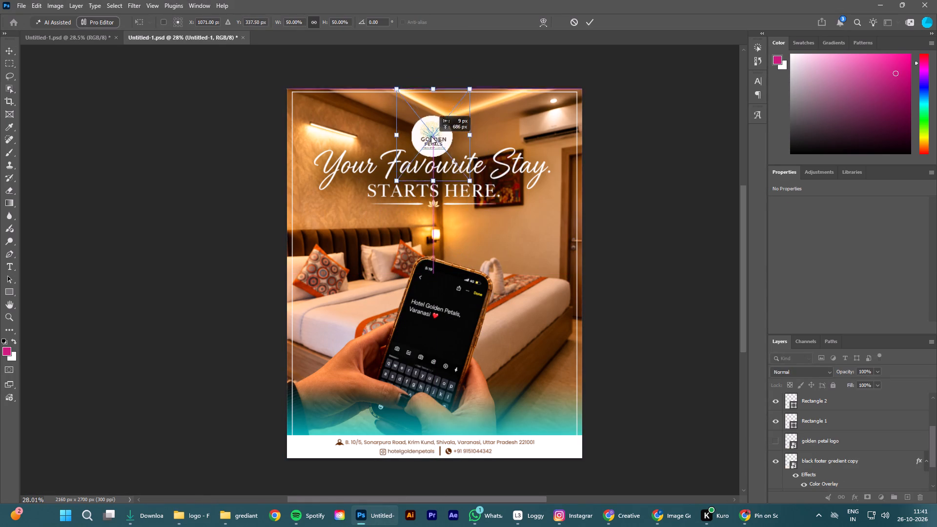
pyautogui.moveTo(431, 136); pyautogui.dragTo(432, 123)
pyautogui.click(591, 22)
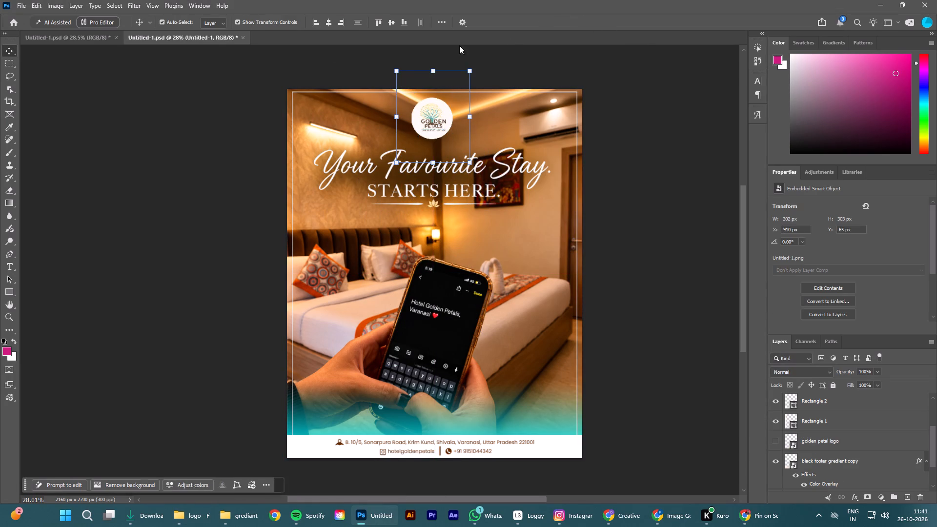
# Centre the round logo horizontally on the poster and nudge it down to about Y 77 px.
pyautogui.click(326, 21)
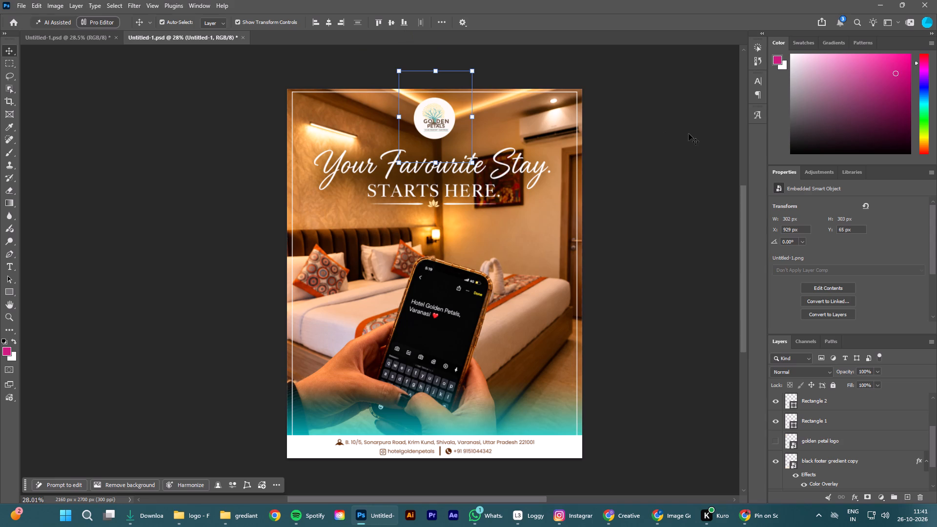
pyautogui.press('Down')
pyautogui.press('Down')
pyautogui.press('Down')
pyautogui.press('Down')
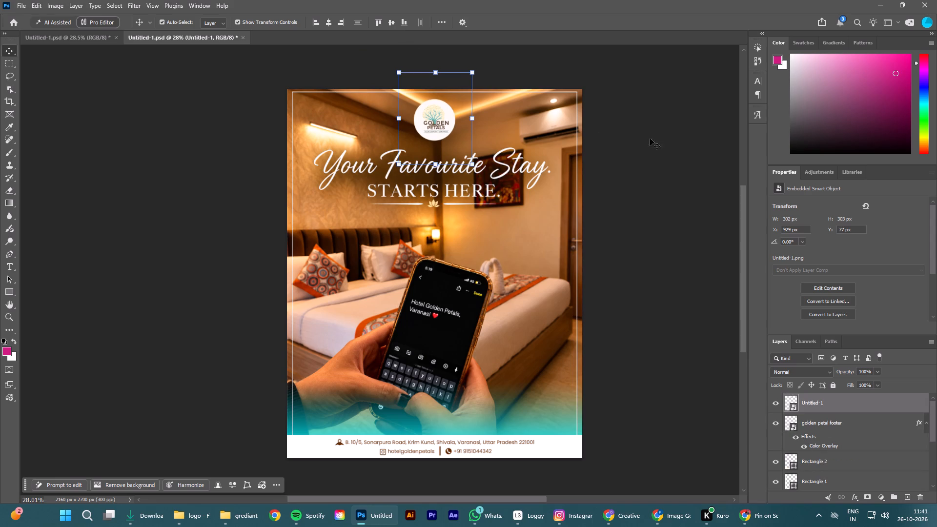
# Enlarge the round logo to about 59%, nudge it down between the top border and the headline, and centre it horizontally.
pyautogui.moveTo(436, 72); pyautogui.dragTo(438, 60)
pyautogui.press('Down')
pyautogui.press('Down')
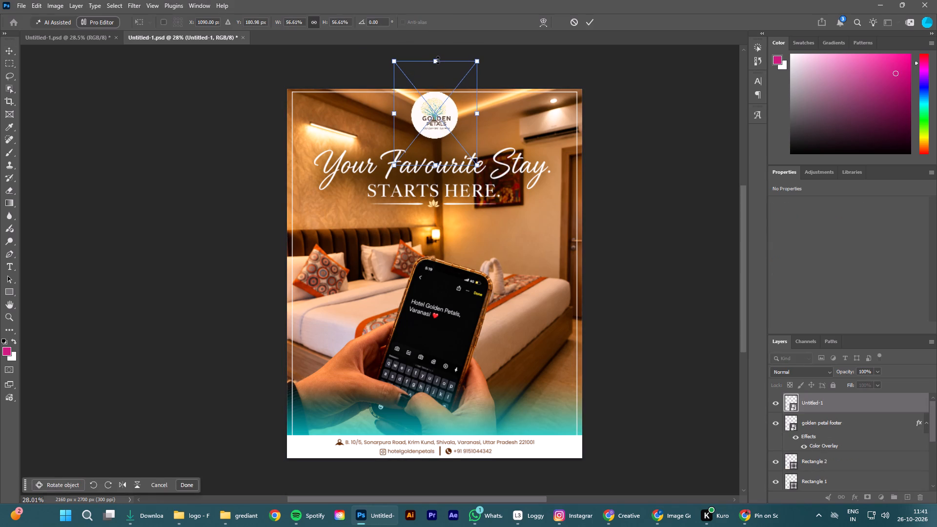
pyautogui.press('Down')
pyautogui.press('Down')
pyautogui.press('Down')
pyautogui.press('Down')
pyautogui.press('Down')
pyautogui.press('Down')
pyautogui.press('Down')
pyautogui.click(438, 65)
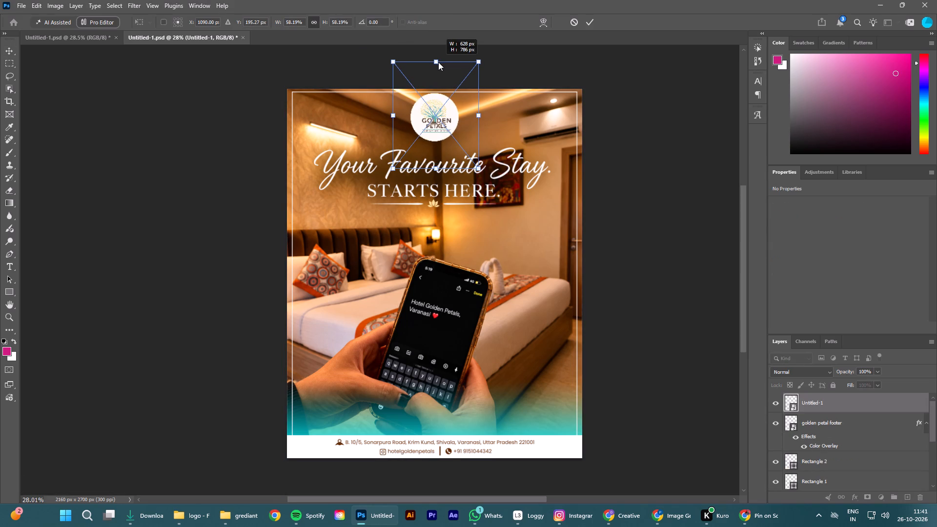
pyautogui.press('Down')
pyautogui.press('Down')
pyautogui.press('Down')
pyautogui.press('Down')
pyautogui.press('Down')
pyautogui.press('Down')
pyautogui.click(435, 63)
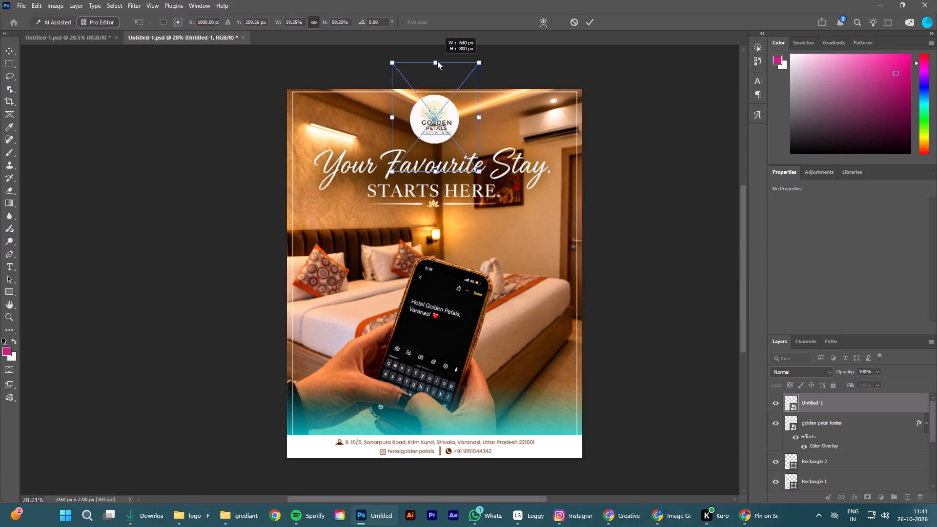
pyautogui.click(585, 24)
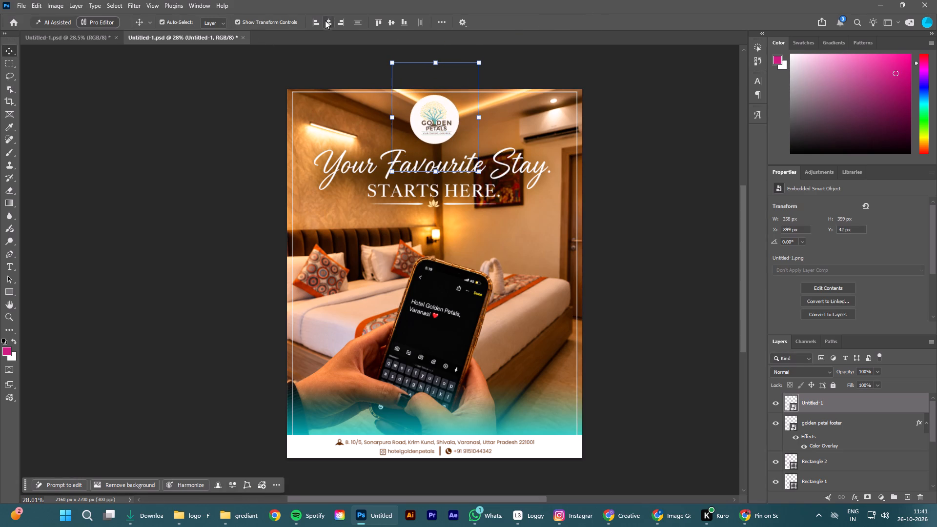
pyautogui.click(329, 20)
pyautogui.click(678, 118)
# Nudge the bedroom photo layer down slightly on the poster.
pyautogui.click(546, 249)
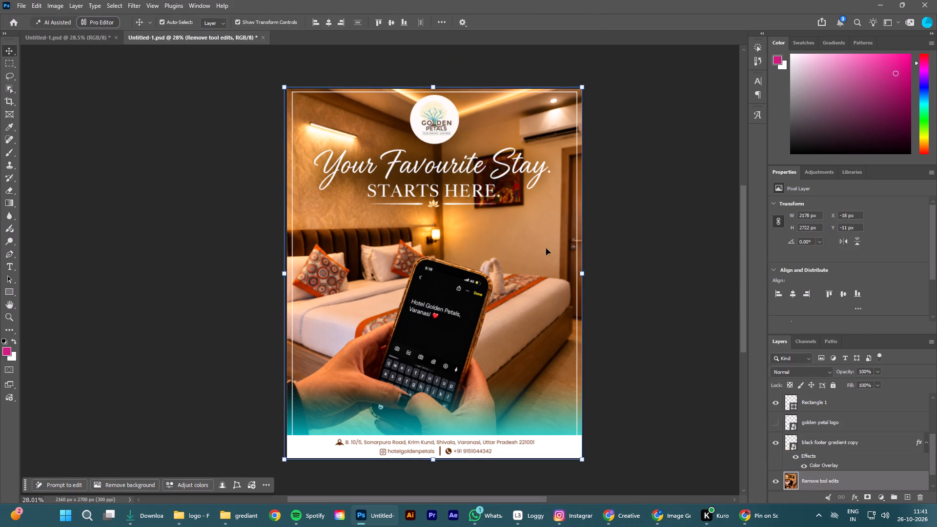
pyautogui.press('Down')
pyautogui.press('Down')
pyautogui.press('Down')
pyautogui.click(694, 210)
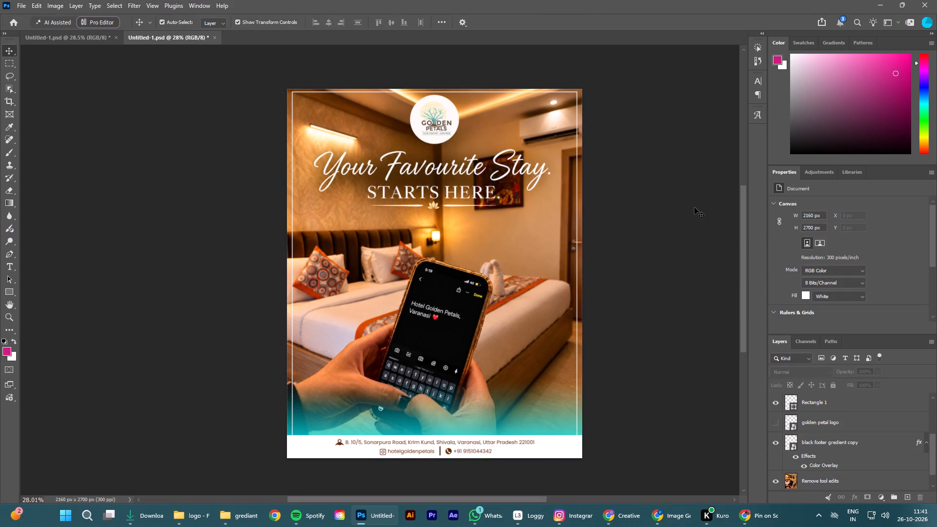
# Nudge the round logo up slightly, to about Y 38 px.
pyautogui.click(445, 120)
pyautogui.press('Up')
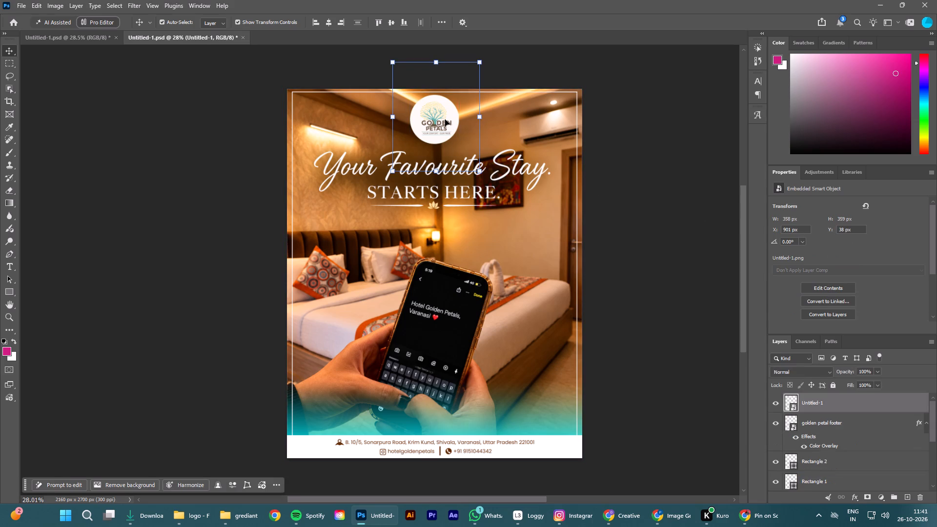
pyautogui.click(663, 113)
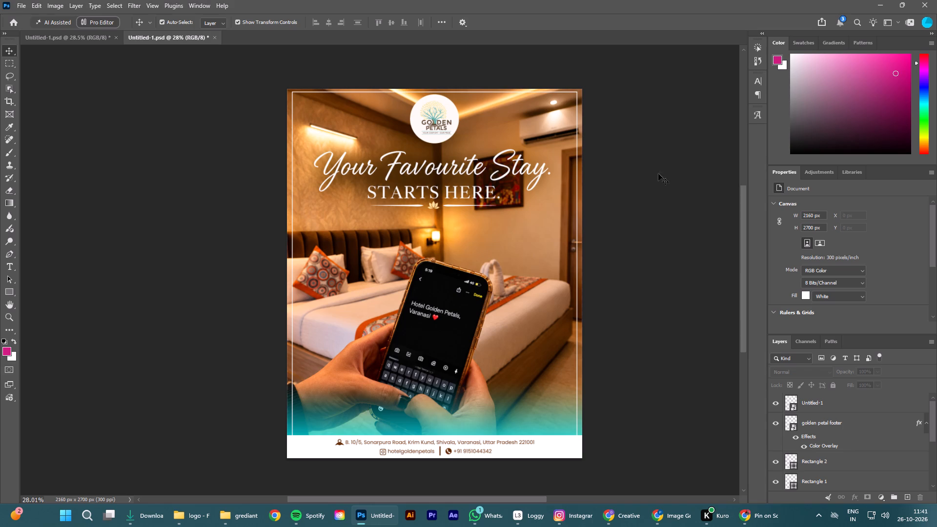
# Nudge the bedroom photo layer down by one more small increment.
pyautogui.click(548, 254)
pyautogui.press('Down')
pyautogui.click(708, 183)
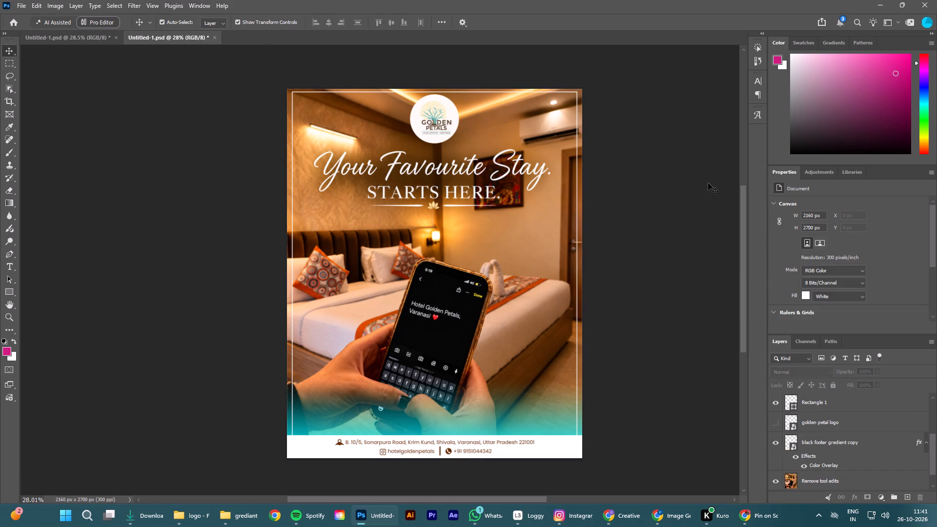
pyautogui.click(436, 124)
pyautogui.click(641, 196)
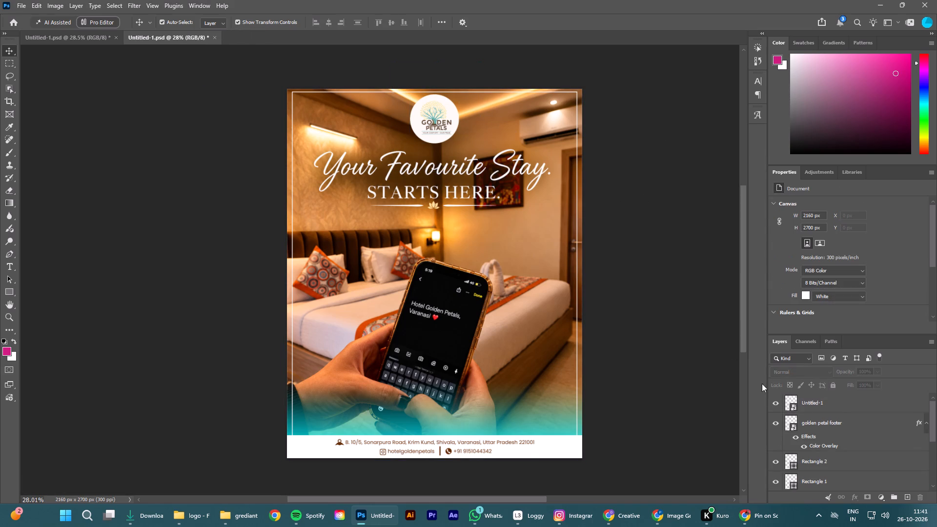
# Identify the thin white border frame, Rectangle 1, by toggling layer visibility, and nudge it up slightly.
pyautogui.doubleClick(776, 461)
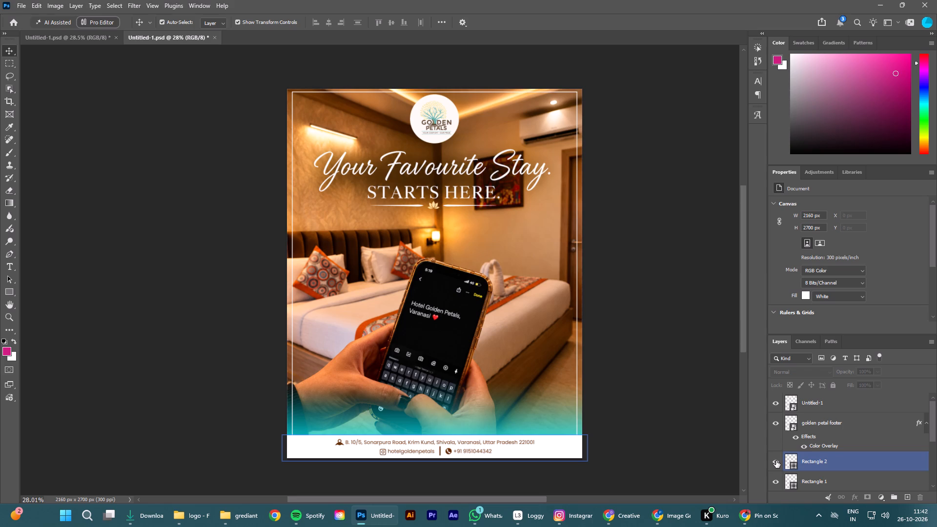
pyautogui.doubleClick(775, 483)
pyautogui.click(839, 484)
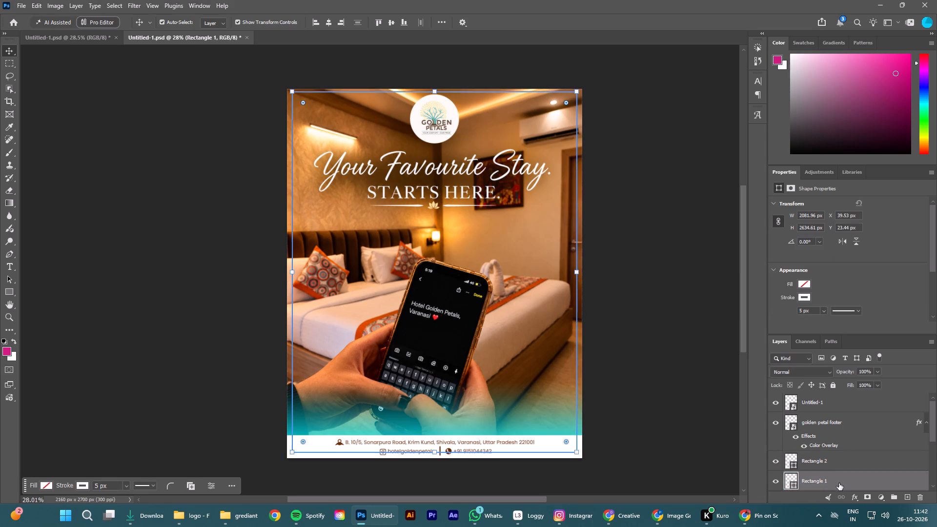
pyautogui.press('Up')
pyautogui.press('Up')
pyautogui.click(705, 284)
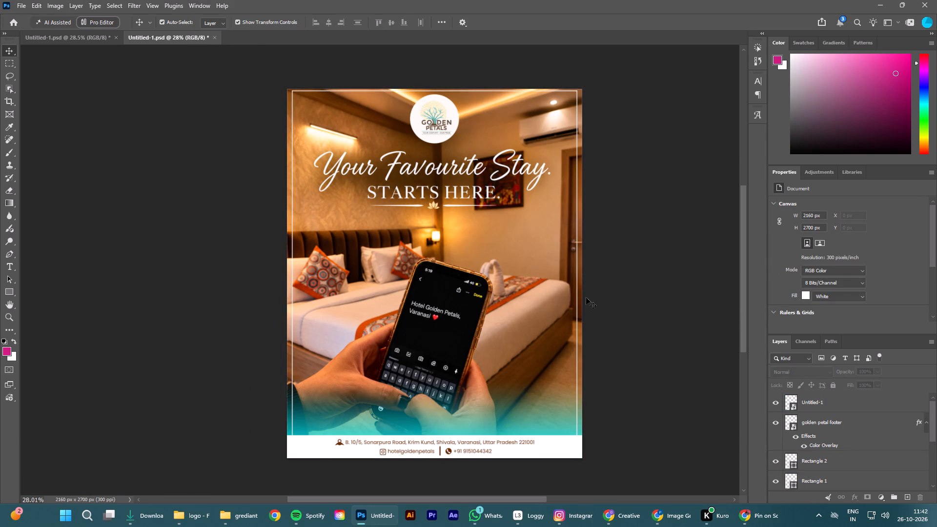
# Scale the Rectangle 1 border frame about its centre to about 100.68% and nudge it down to Y 10 px.
pyautogui.doubleClick(776, 480)
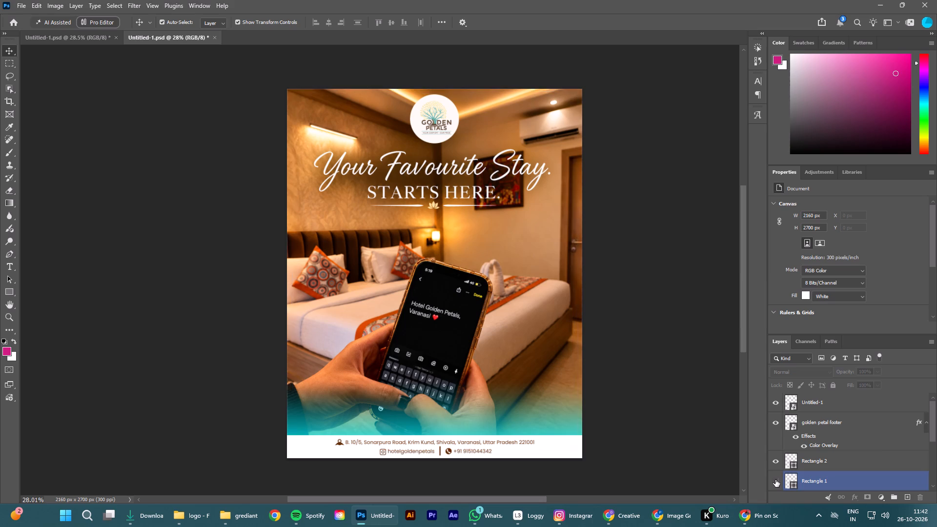
pyautogui.click(812, 488)
pyautogui.click(575, 271)
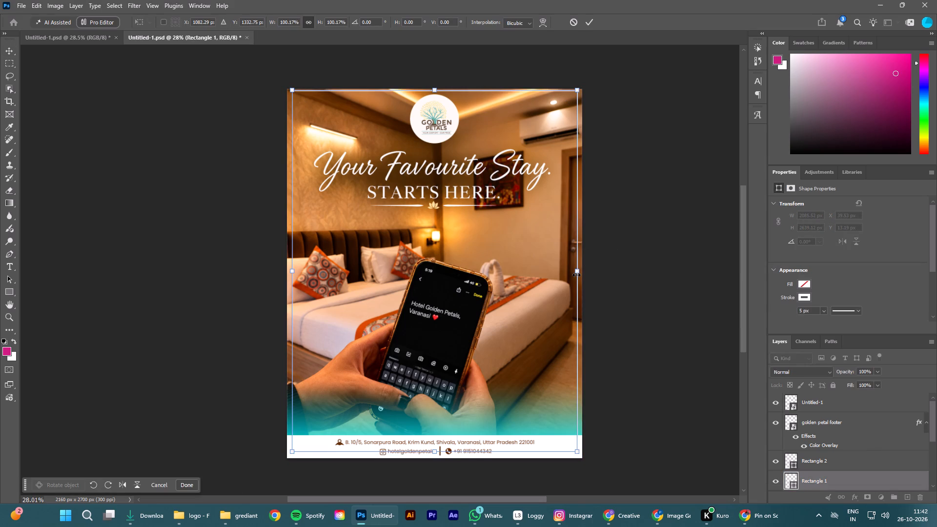
pyautogui.hotkey('ctrl', 'z')
pyautogui.click(657, 246)
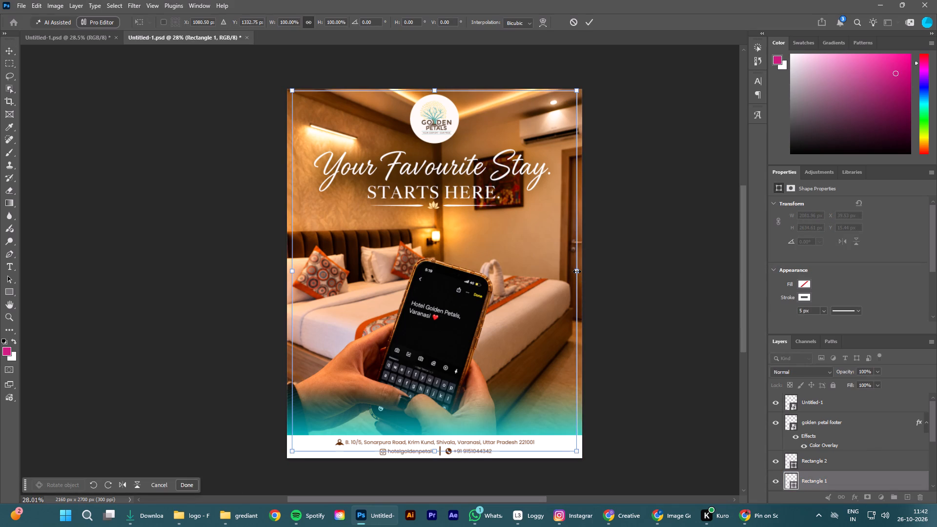
pyautogui.keyDown('shift'); pyautogui.click(577, 271); pyautogui.keyUp('shift')
pyautogui.keyDown('alt'); pyautogui.click(577, 271); pyautogui.keyUp('alt')
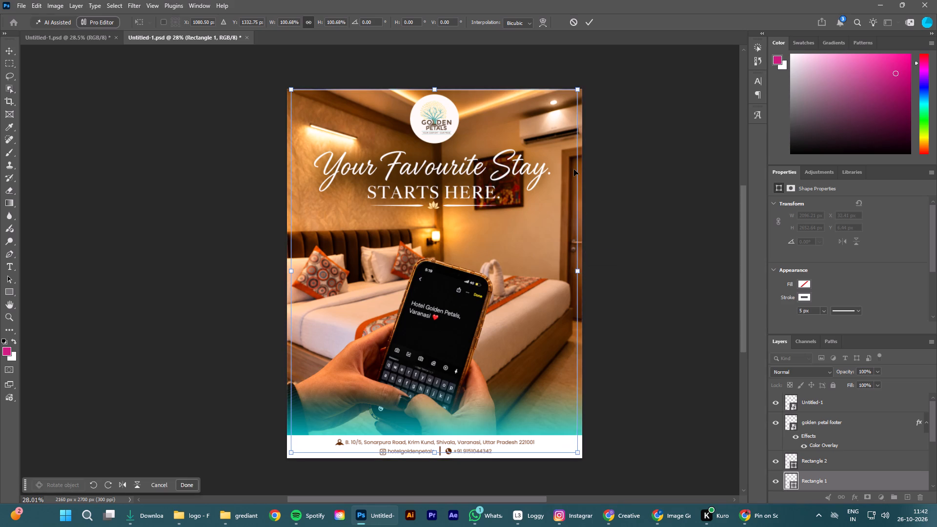
pyautogui.press('Down')
pyautogui.click(589, 17)
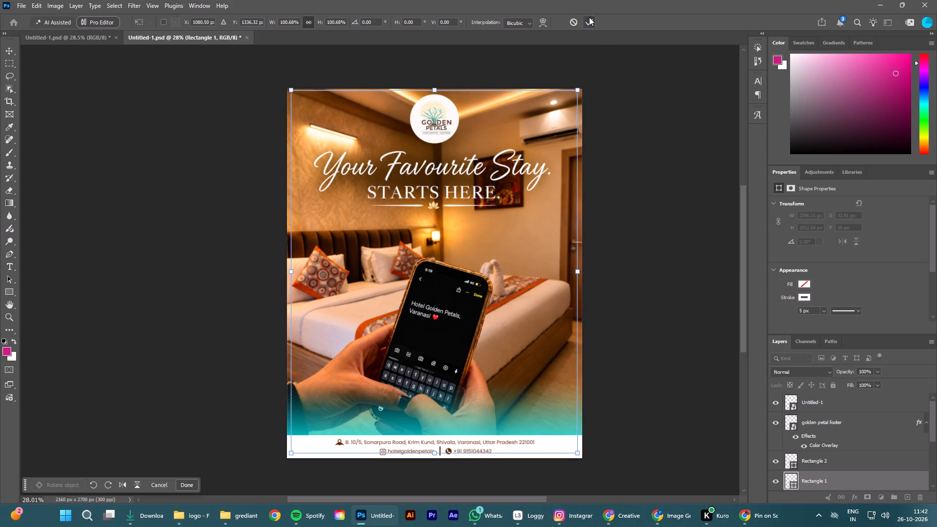
pyautogui.click(621, 116)
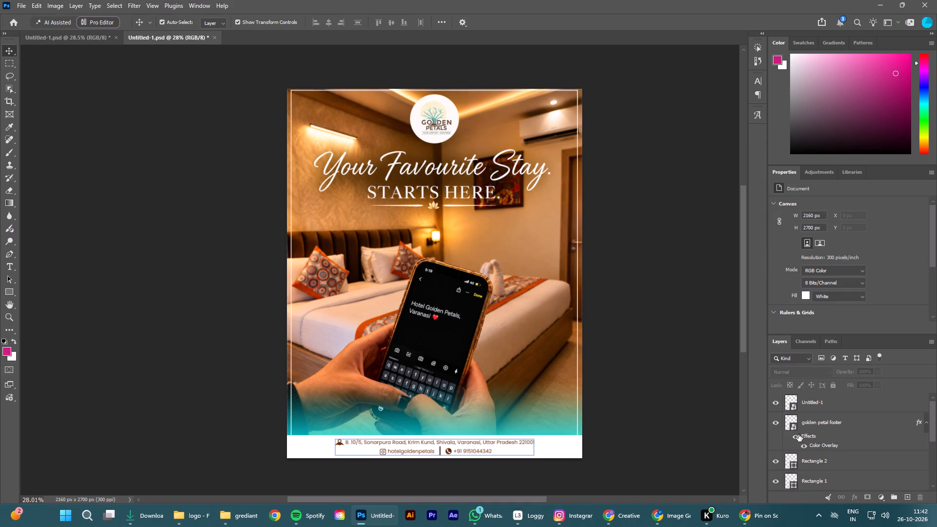
# Enlarge the Rectangle 1 border frame to about 2132 × 2698 px, close to the poster edges.
pyautogui.doubleClick(774, 479)
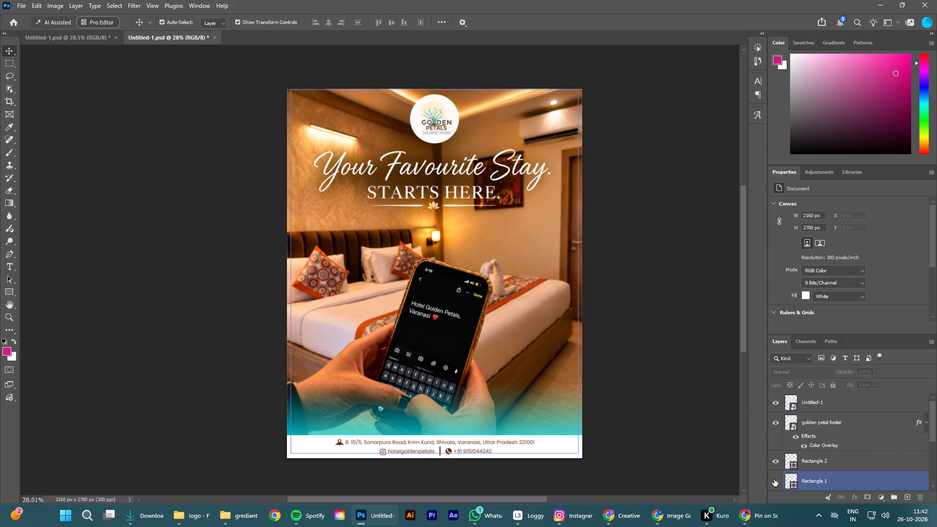
pyautogui.click(811, 486)
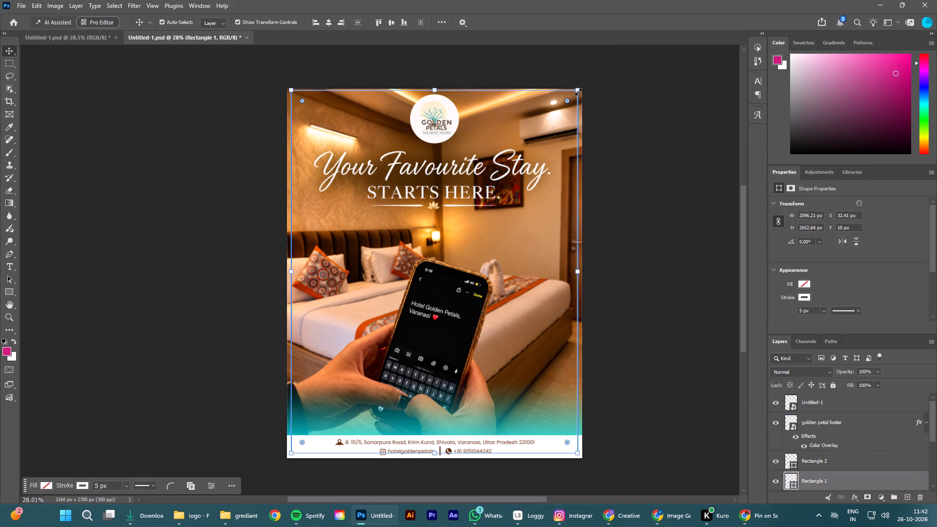
pyautogui.keyDown('alt'); pyautogui.moveTo(576, 90); pyautogui.dragTo(583, 90); pyautogui.keyUp('alt')
pyautogui.click(589, 23)
pyautogui.click(652, 147)
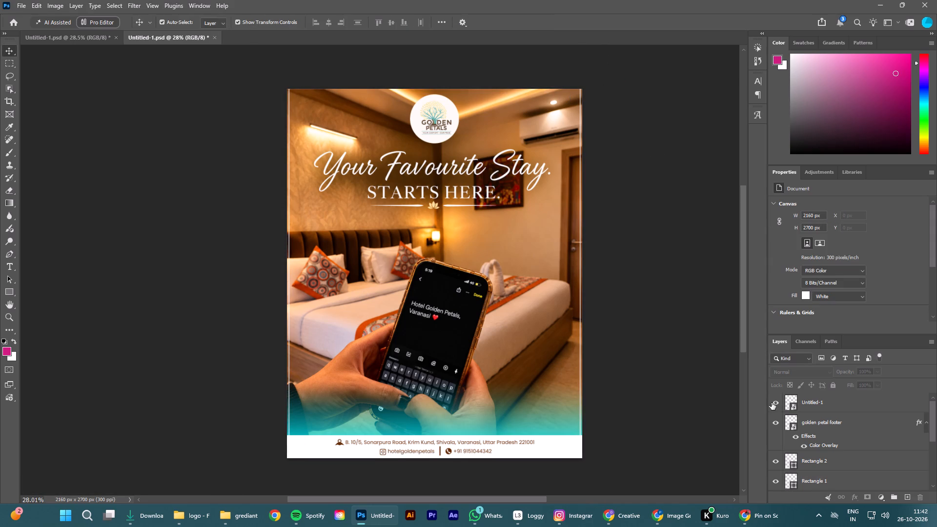
# Shift the enlarged Rectangle 1 border frame down so its top line sits just inside the poster's top edge.
pyautogui.click(809, 480)
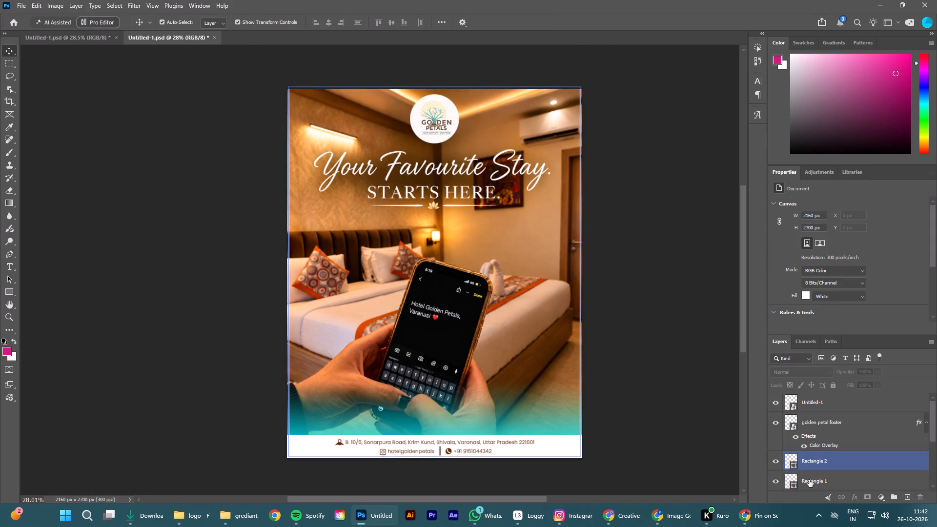
pyautogui.hotkey('shift', 'Down')
pyautogui.hotkey('shift', 'Down')
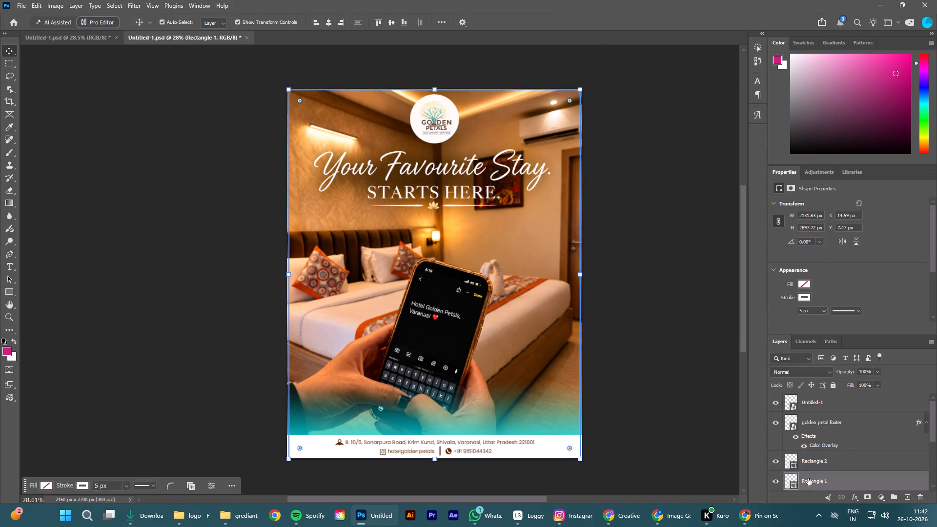
pyautogui.hotkey('shift', 'Down')
pyautogui.press('Up')
pyautogui.click(693, 229)
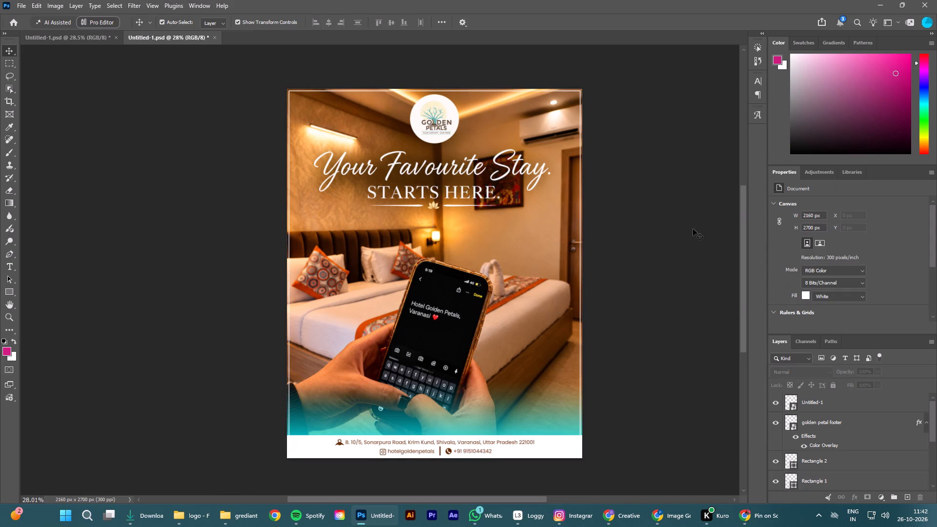
pyautogui.click(693, 229)
# Nudge the round logo right to about X 904 px and slightly up towards the top border.
pyautogui.click(431, 116)
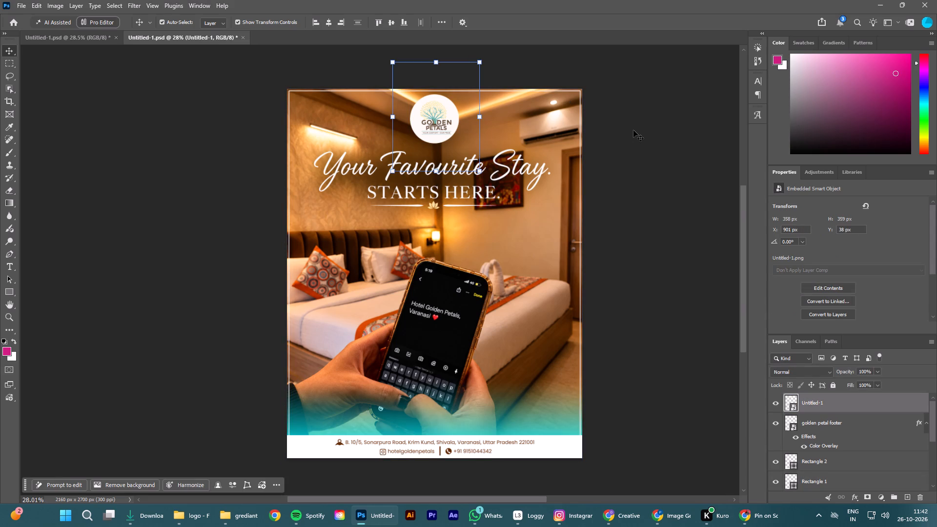
pyautogui.press('Right')
pyautogui.press('Up')
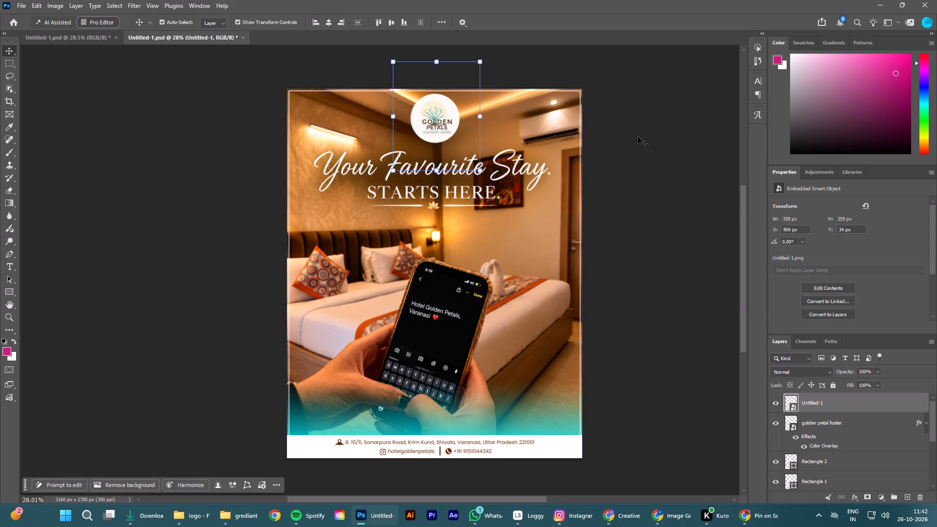
pyautogui.press('Up')
pyautogui.click(650, 166)
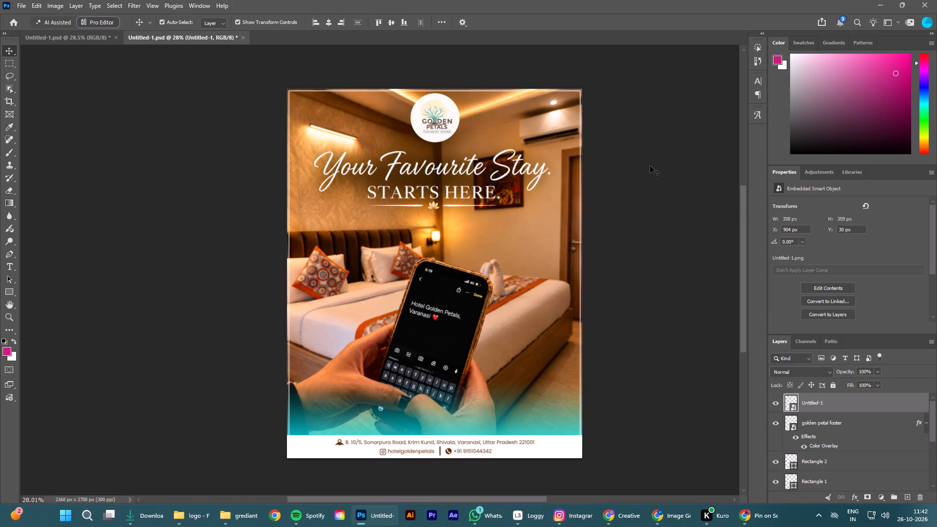
# Save the changes to the poster document.
pyautogui.click(551, 246)
pyautogui.click(662, 240)
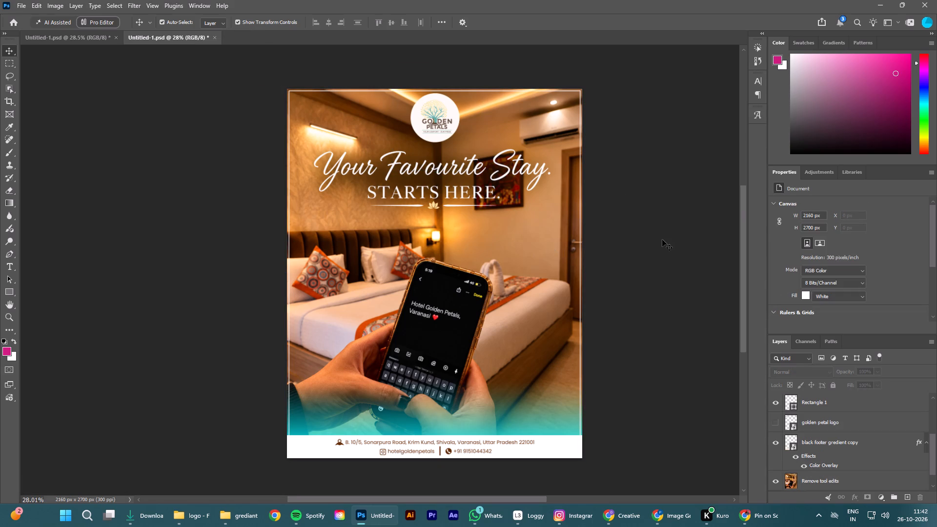
pyautogui.click(662, 240)
pyautogui.hotkey('ctrl', 's')
# Export the poster as a JPG at quality 7, keeping the 2160 × 2700 px size.
pyautogui.click(164, 213)
pyautogui.click(20, 3)
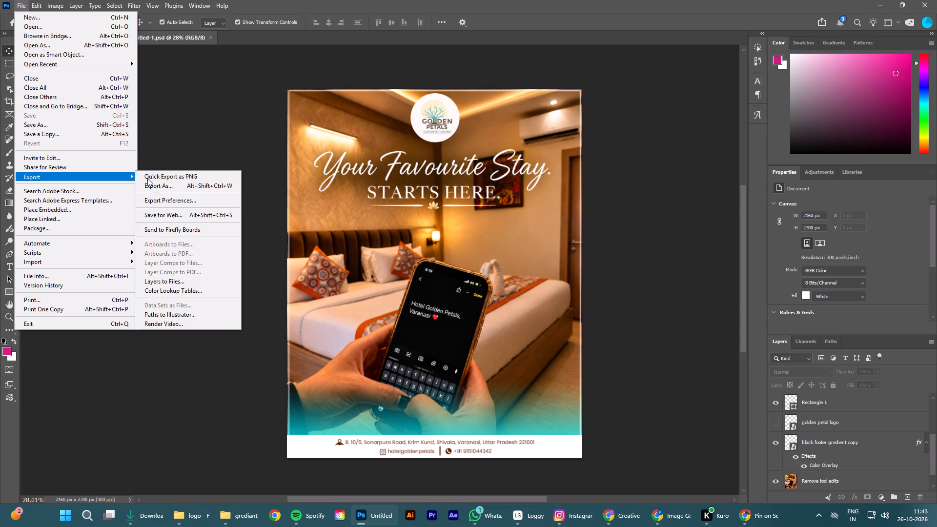
pyautogui.click(171, 184)
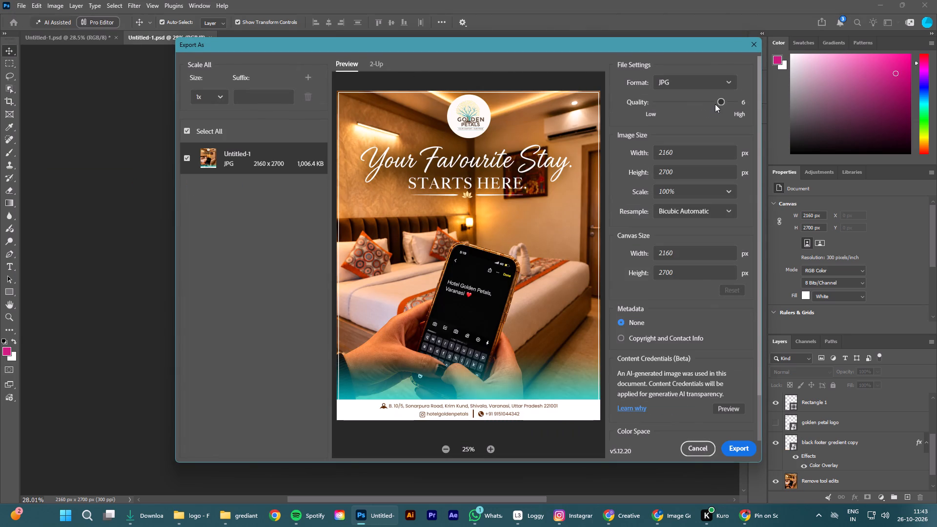
pyautogui.click(730, 101)
pyautogui.moveTo(722, 99); pyautogui.dragTo(753, 101)
pyautogui.click(738, 449)
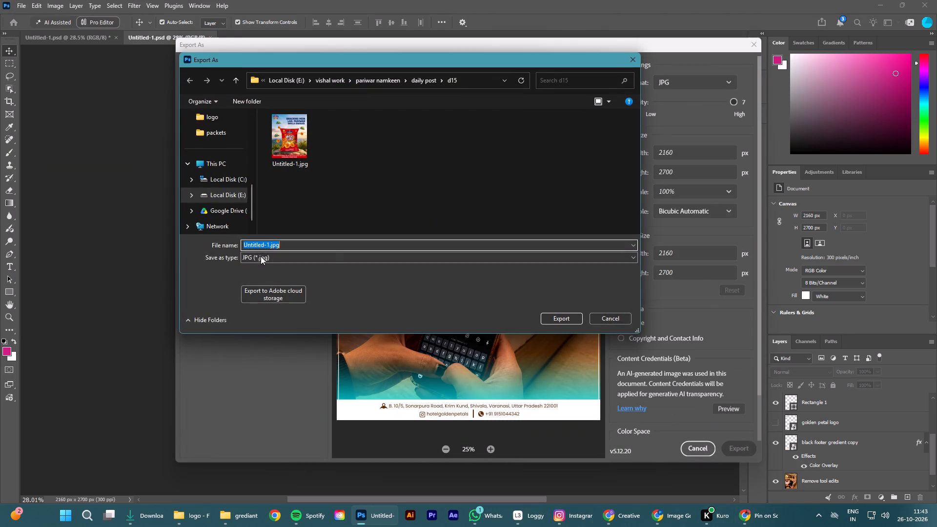
# Browse the export destination through the vishals work desktop shortcut to the vishal work folder on Local Disk (E:).
pyautogui.scroll(7, 210, 187)
pyautogui.click(217, 184)
pyautogui.scroll(-16, 378, 202)
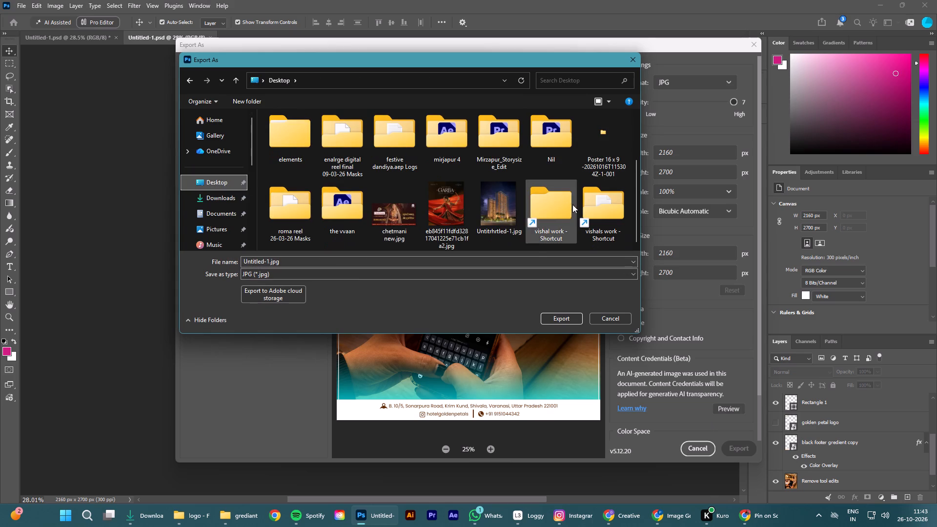
pyautogui.doubleClick(601, 207)
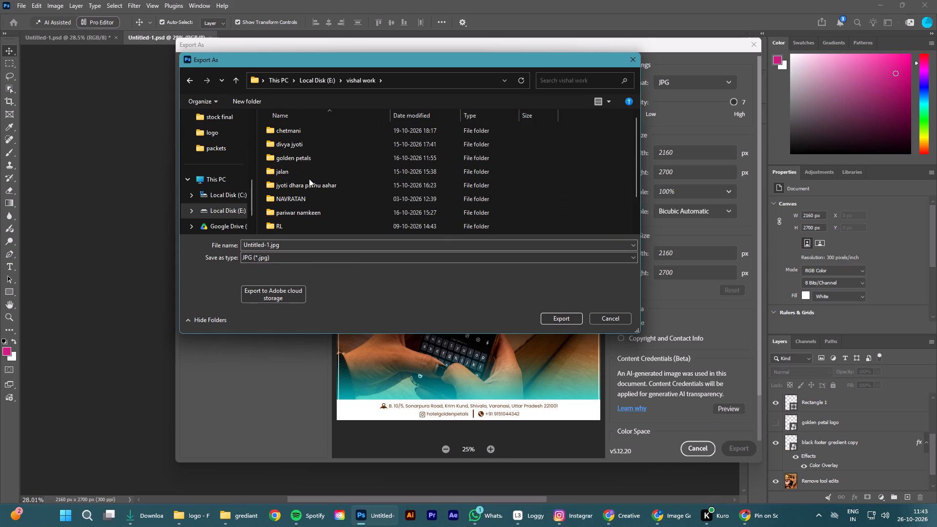
pyautogui.scroll(-6, 297, 165)
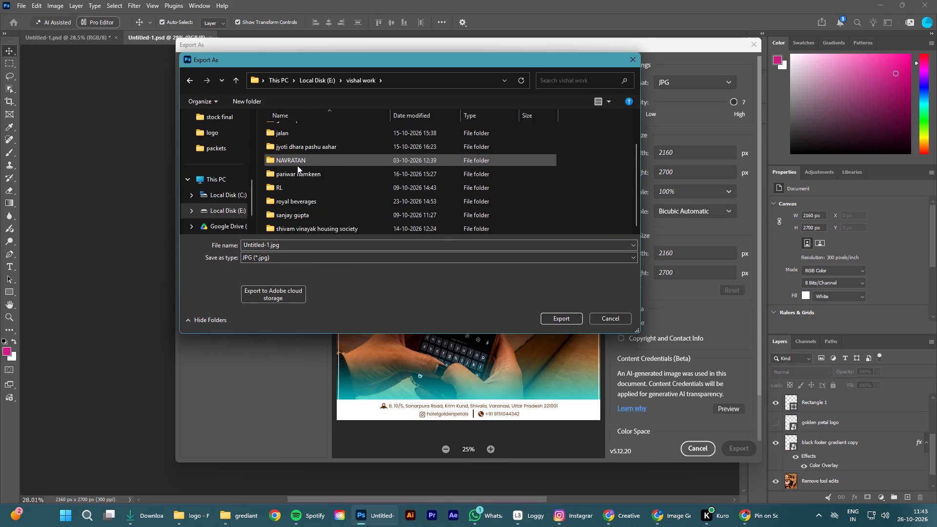
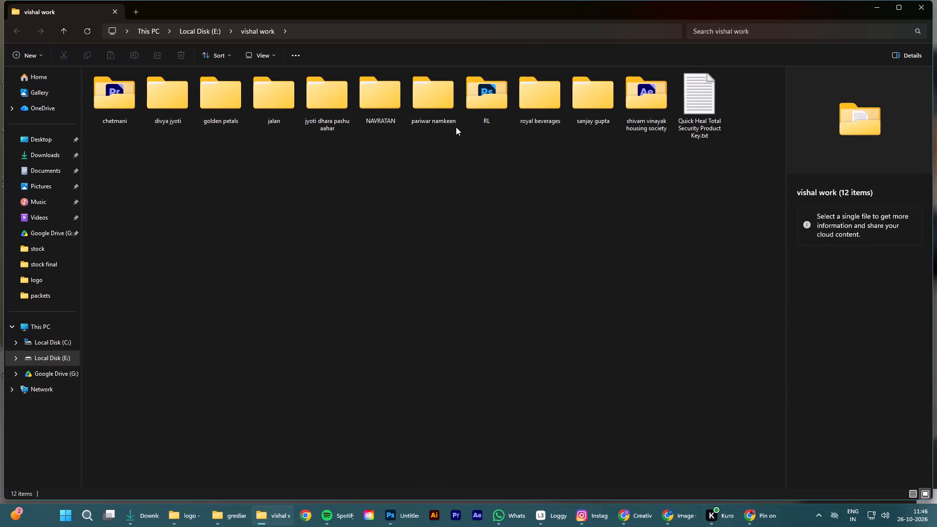
# Open the Untitled-1.jpg poster from the d12 folder inside royal beverages, daily post.
pyautogui.doubleClick(521, 105)
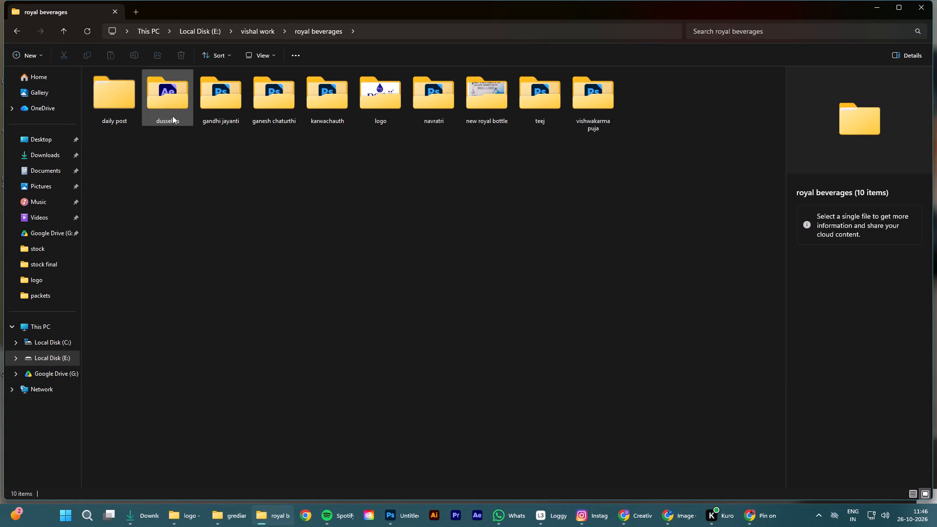
pyautogui.doubleClick(117, 101)
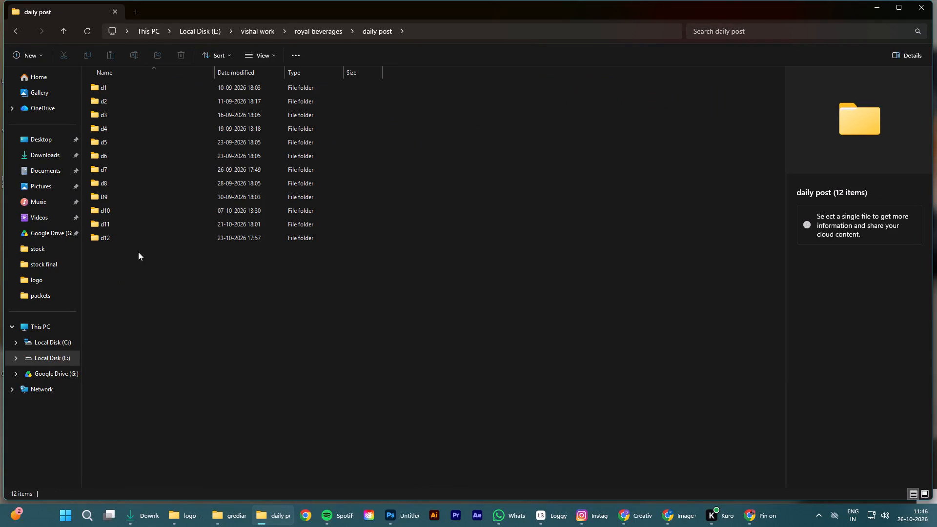
pyautogui.doubleClick(139, 235)
pyautogui.doubleClick(116, 95)
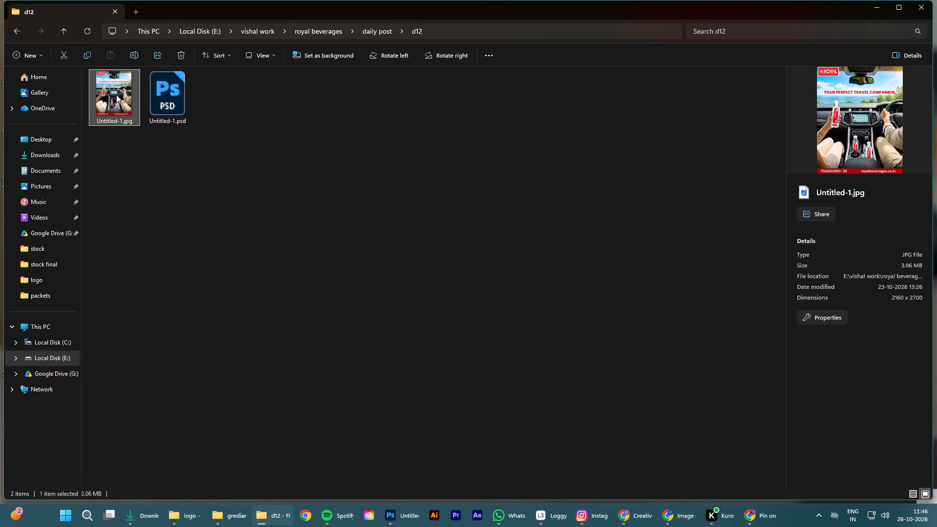
# Examine the Royal "Your Perfect Travel Companion." poster as a whole and its bottles and car interior up close.
pyautogui.scroll(7, 367, 216)
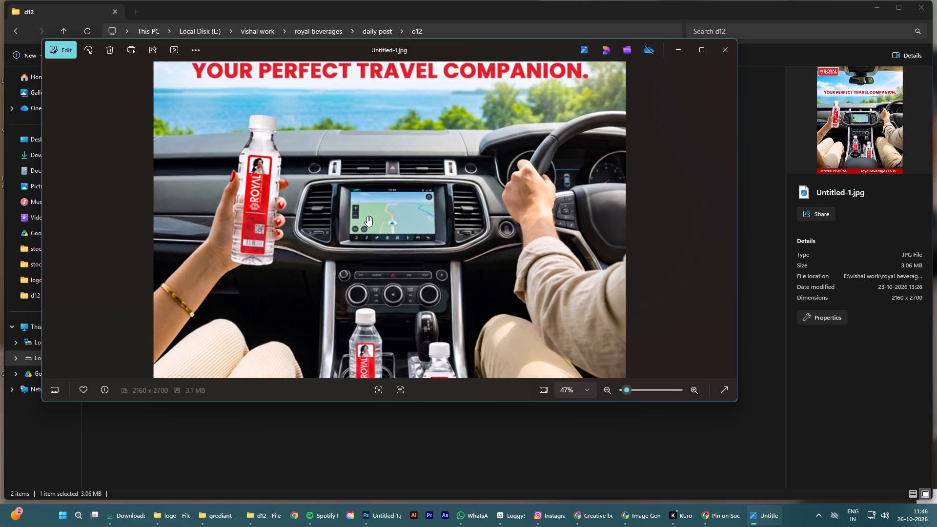
pyautogui.scroll(-7, 367, 216)
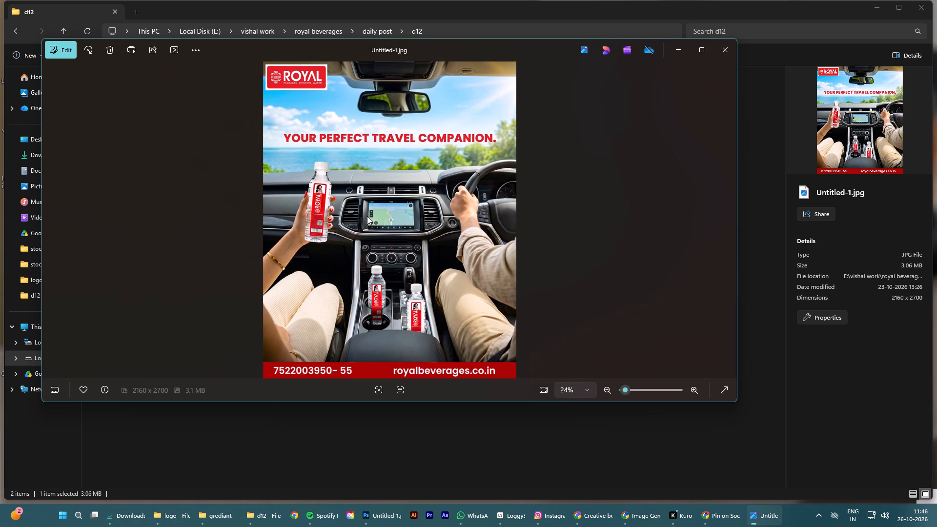
pyautogui.scroll(-8, 367, 216)
pyautogui.scroll(8, 383, 265)
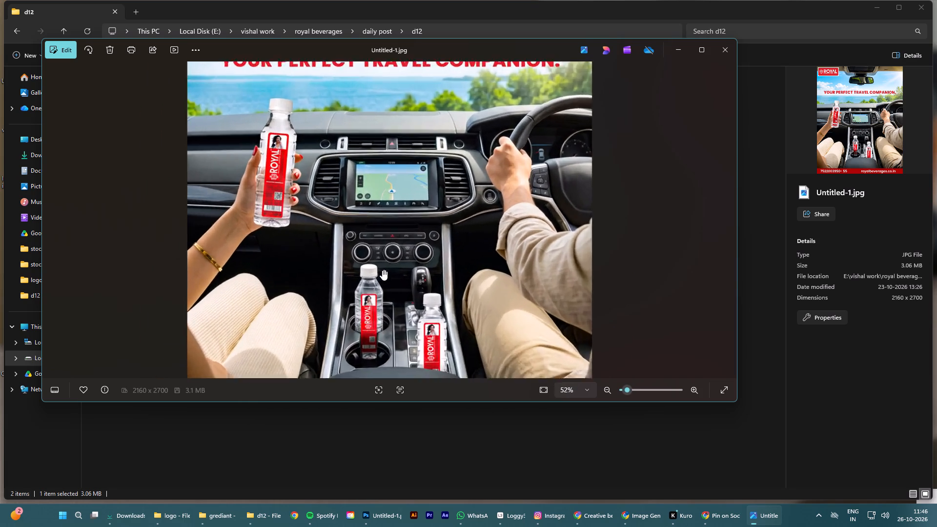
pyautogui.scroll(6, 385, 268)
pyautogui.scroll(-5, 385, 268)
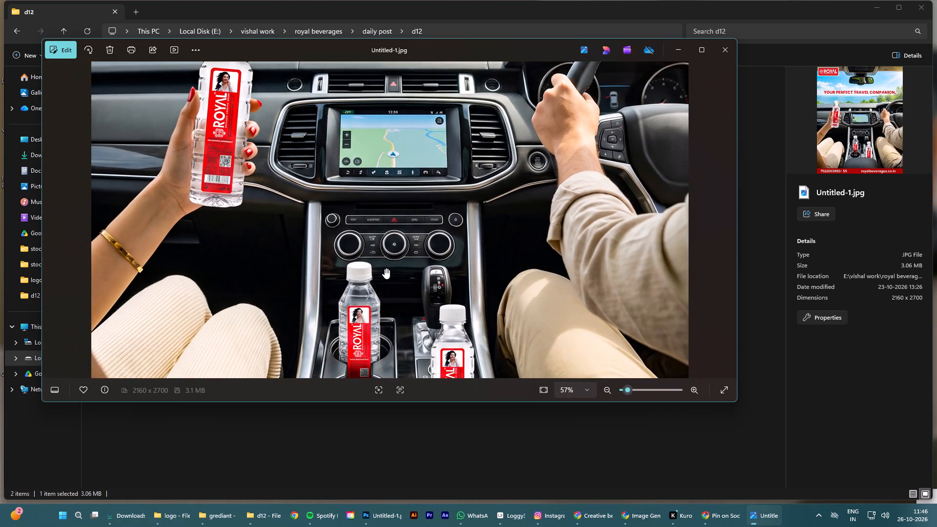
pyautogui.scroll(-4, 385, 268)
pyautogui.scroll(8, 208, 55)
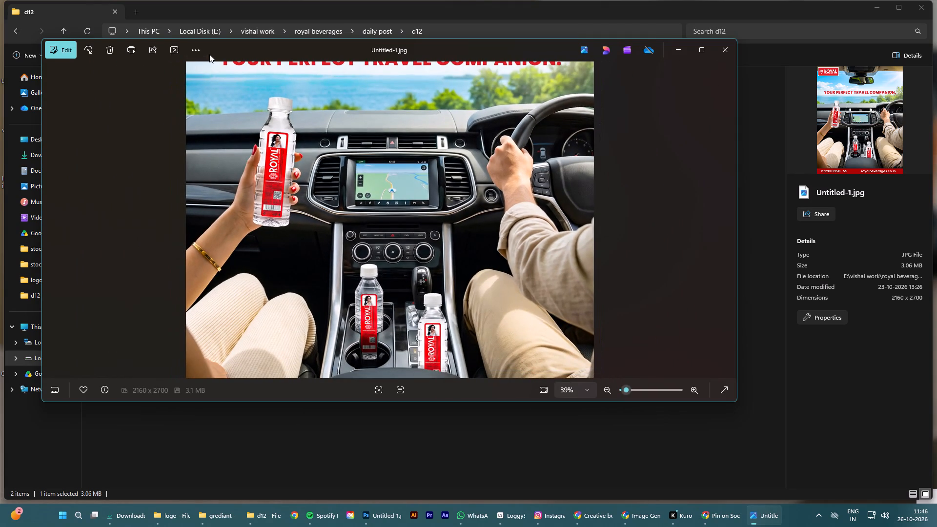
pyautogui.scroll(-2, 212, 59)
pyautogui.scroll(2, 249, 90)
pyautogui.scroll(-12, 249, 90)
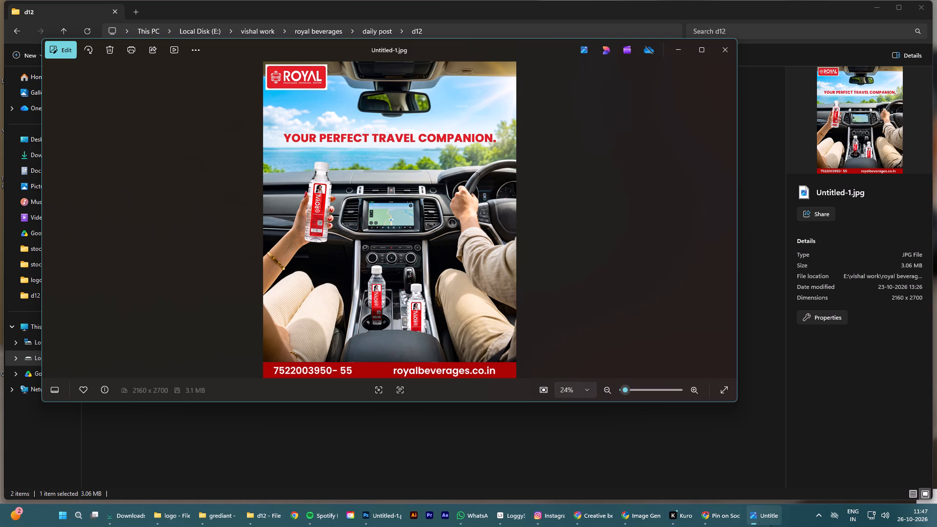
pyautogui.click(408, 449)
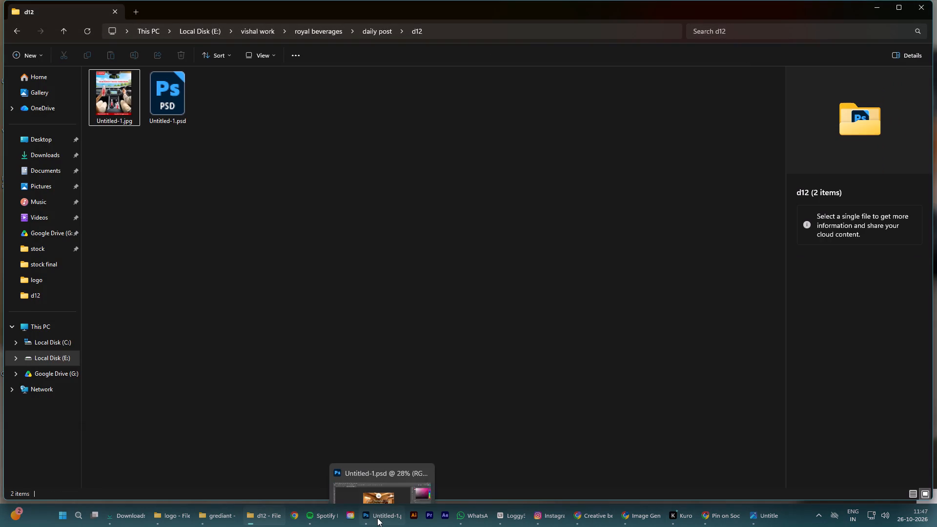
# Switch to Photoshop and review the open Hotel Golden Petals and Pariwar Wheat Cups posters, ending on the hotel poster.
pyautogui.click(377, 518)
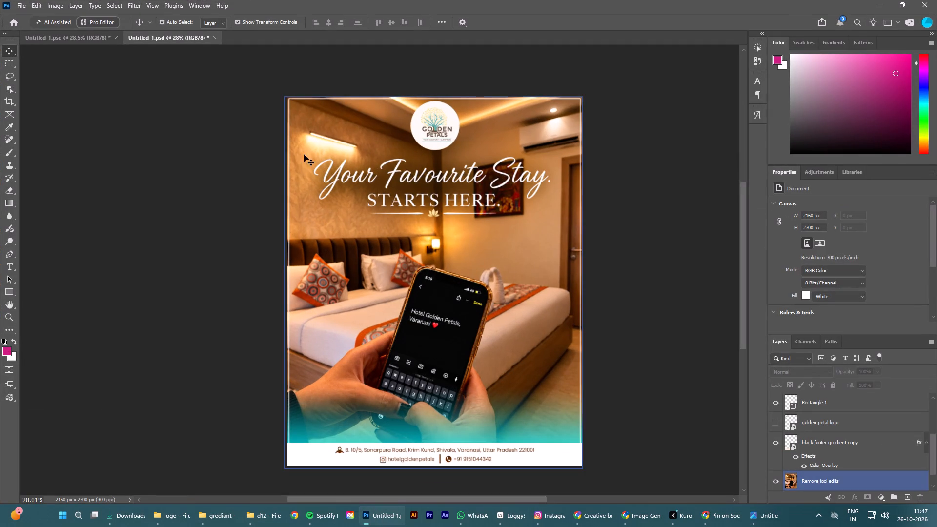
pyautogui.click(202, 132)
pyautogui.scroll(-1, 202, 132)
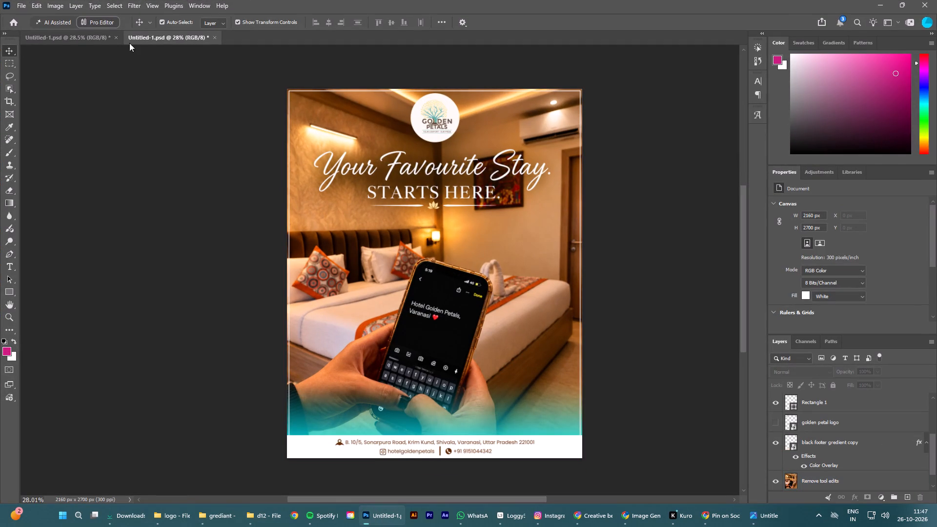
pyautogui.click(63, 33)
pyautogui.click(177, 41)
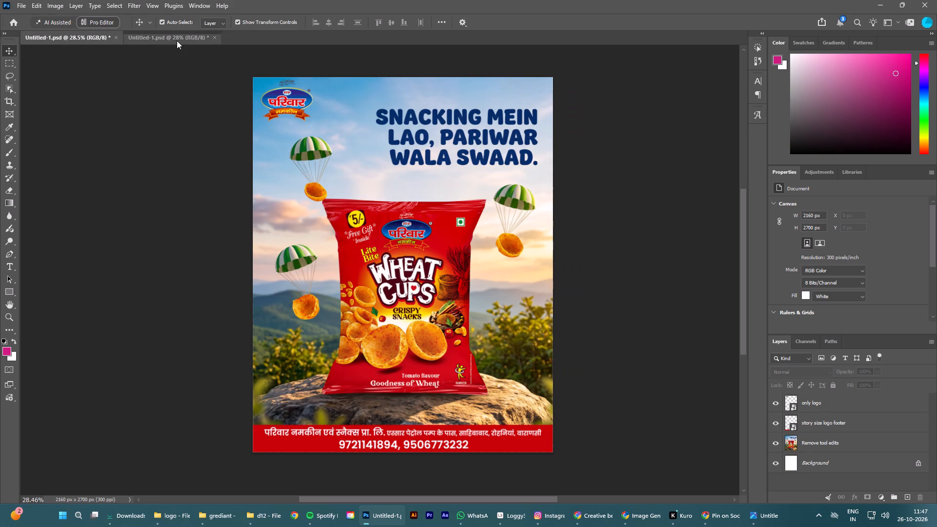
pyautogui.click(151, 139)
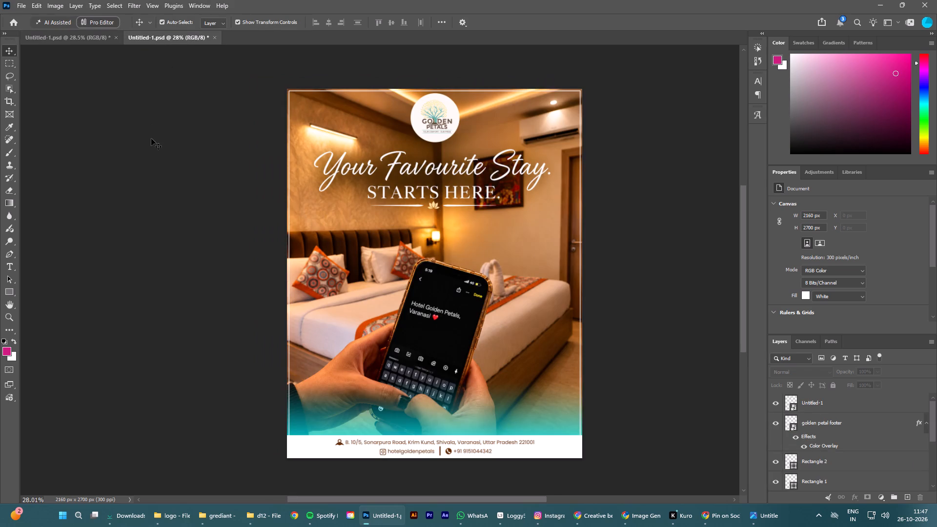
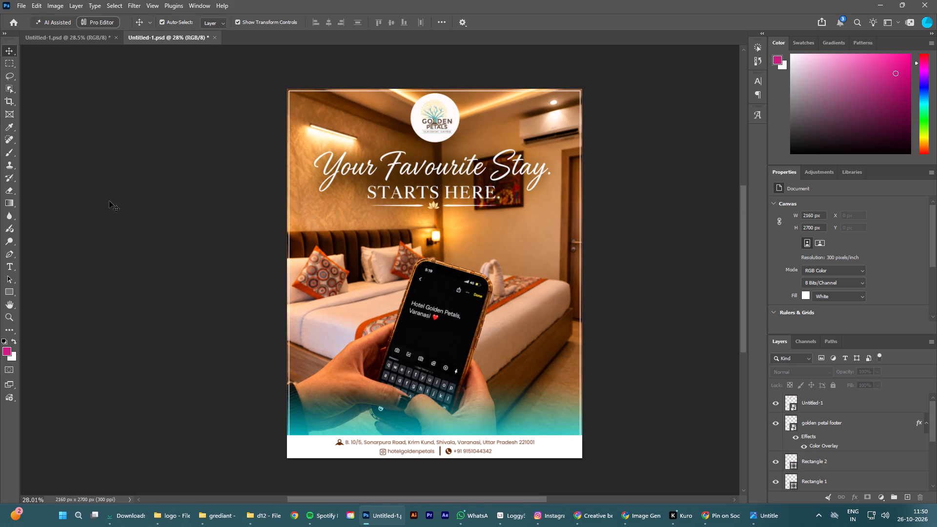
# Minimize Photoshop, return to the d12 folder in File Explorer and open the Untitled-1.jpg Royal poster.
pyautogui.click(639, 203)
pyautogui.click(877, 7)
pyautogui.rightClick(424, 198)
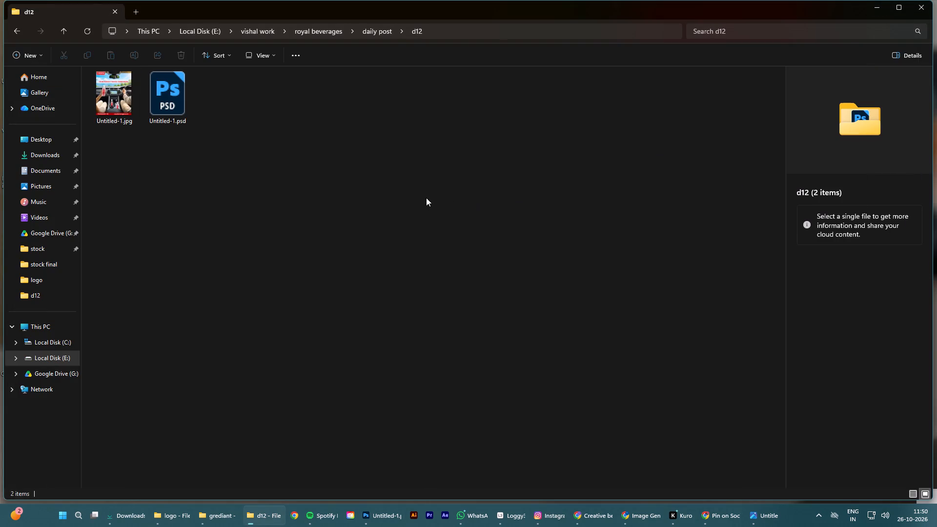
pyautogui.click(480, 158)
pyautogui.doubleClick(120, 87)
# Examine the Royal poster's logo, "Your Perfect Travel Companion." headline and handheld bottle up close and as a whole, and close this image view.
pyautogui.scroll(3, 393, 293)
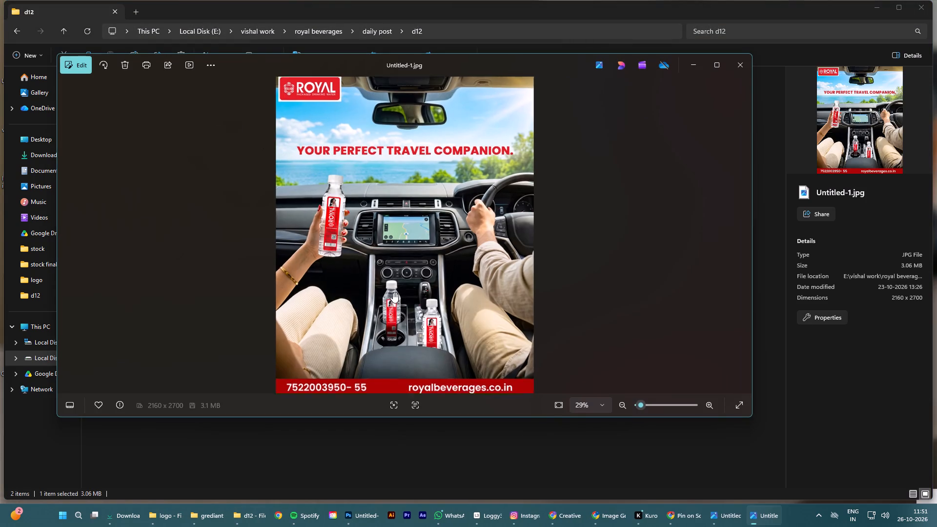
pyautogui.scroll(3, 393, 292)
pyautogui.scroll(7, 363, 185)
pyautogui.moveTo(358, 148); pyautogui.dragTo(399, 376)
pyautogui.scroll(-7, 383, 232)
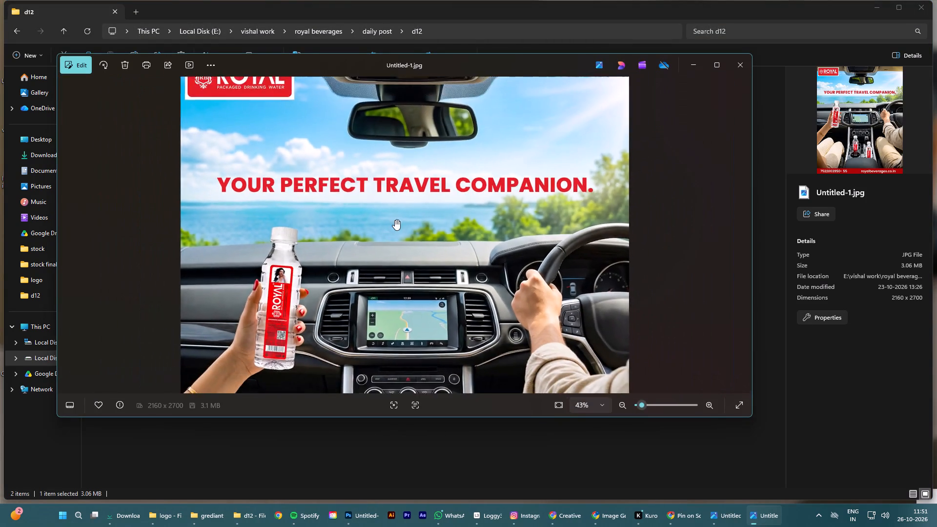
pyautogui.scroll(8, 396, 218)
pyautogui.moveTo(379, 149); pyautogui.dragTo(378, 408)
pyautogui.scroll(-15, 417, 220)
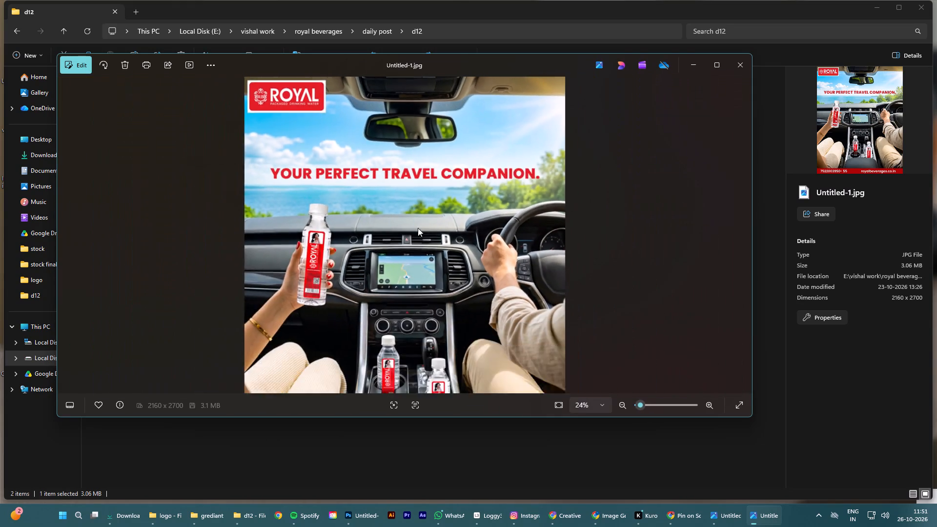
pyautogui.scroll(-13, 418, 228)
pyautogui.click(733, 68)
# Minimize the d12 folder window to get back to the desktop.
pyautogui.click(553, 205)
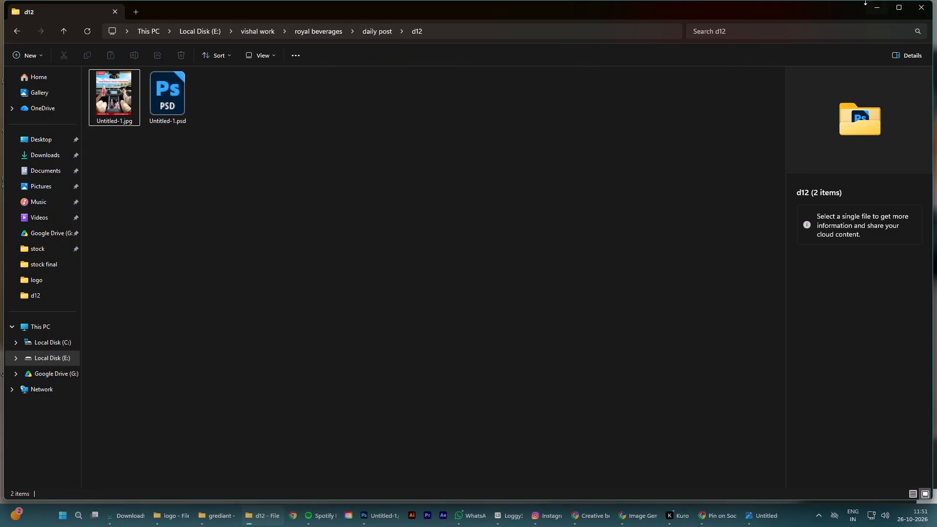
pyautogui.click(896, 12)
pyautogui.click(903, 11)
pyautogui.click(876, 6)
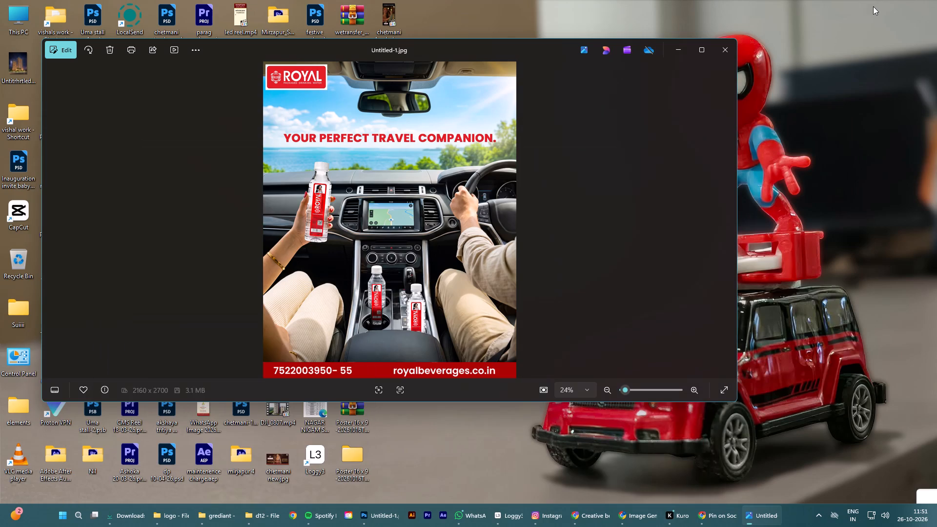